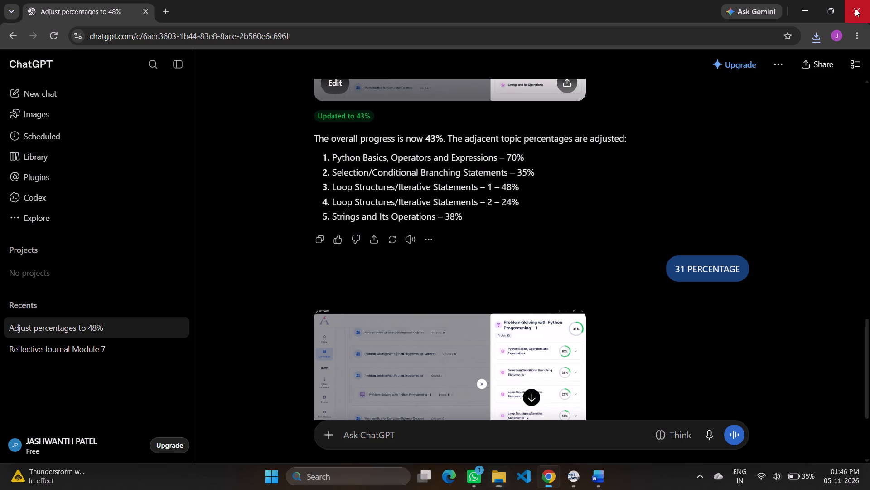
{"action": "left_click", "coordinate": [499, 478]}
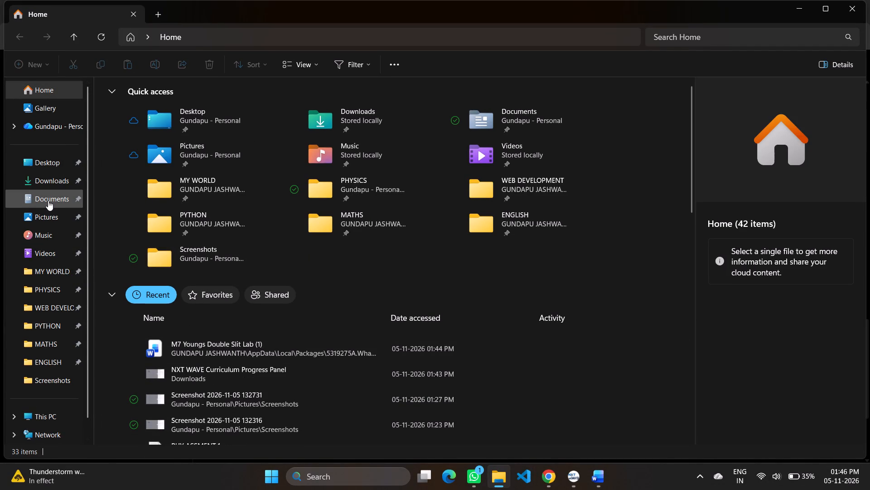
{"action": "left_click", "coordinate": [48, 178]}
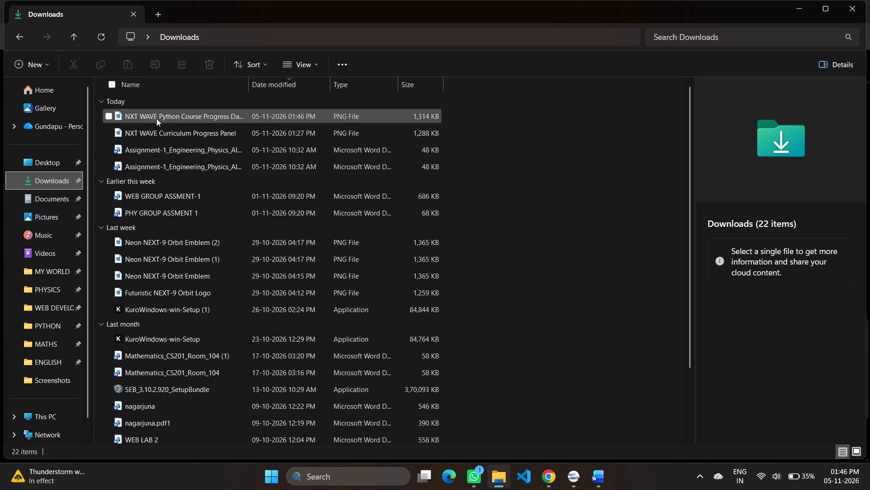
{"action": "double_click", "coordinate": [156, 118]}
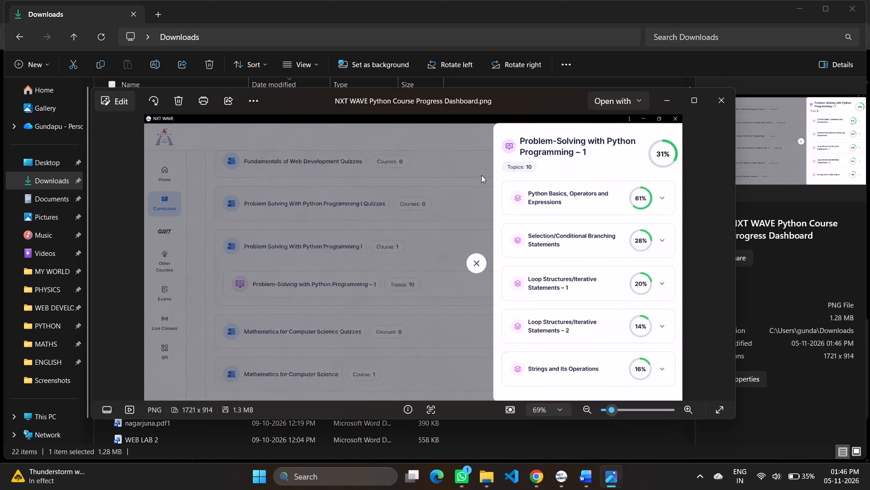
{"action": "left_click", "coordinate": [716, 97]}
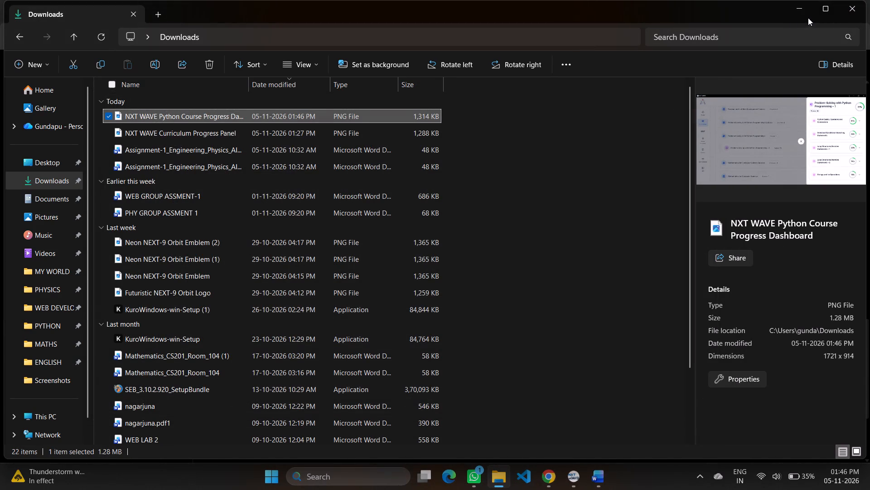
{"action": "left_click", "coordinate": [869, 0]}
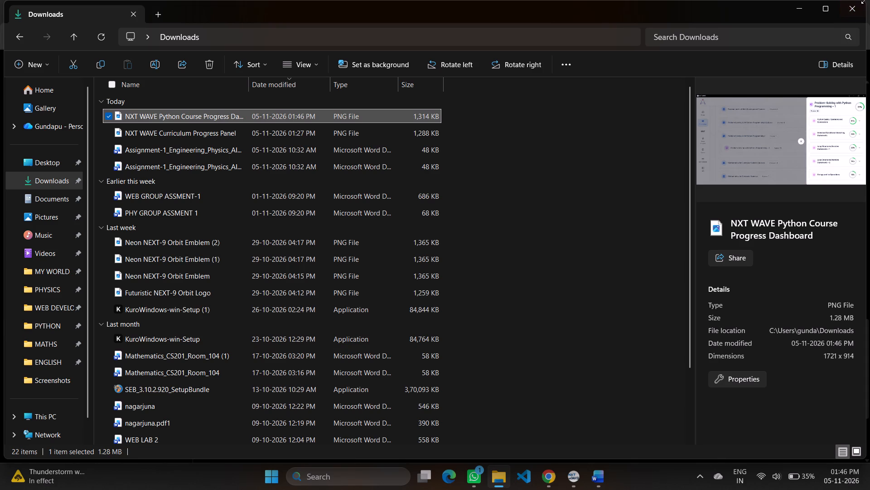
{"action": "left_click", "coordinate": [865, 1]}
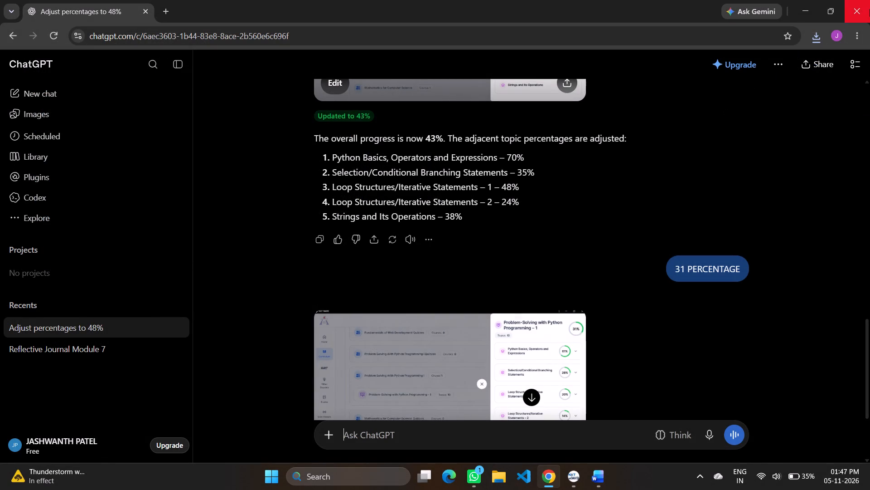
Close Chrome and look through the Young's double slit lab report in Word, from the calculations to the viva answers and back to the header table.
{"action": "left_click", "coordinate": [869, 9]}
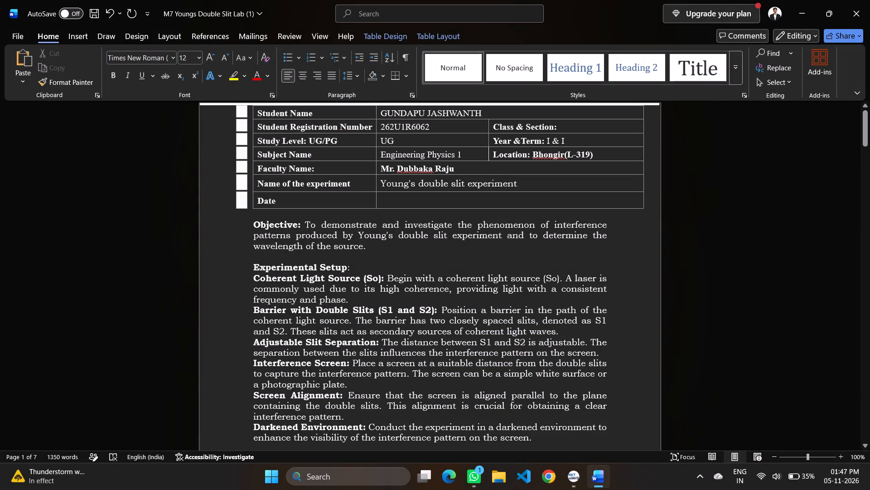
{"action": "scroll", "coordinate": [588, 260], "scroll_direction": "down", "scroll_amount": 8}
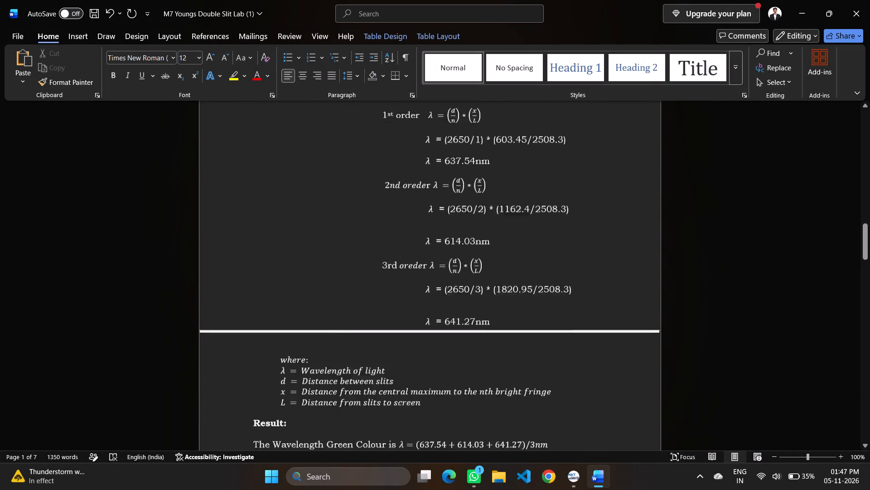
{"action": "scroll", "coordinate": [588, 260], "scroll_direction": "down", "scroll_amount": 3}
{"action": "scroll", "coordinate": [588, 260], "scroll_direction": "up", "scroll_amount": 6}
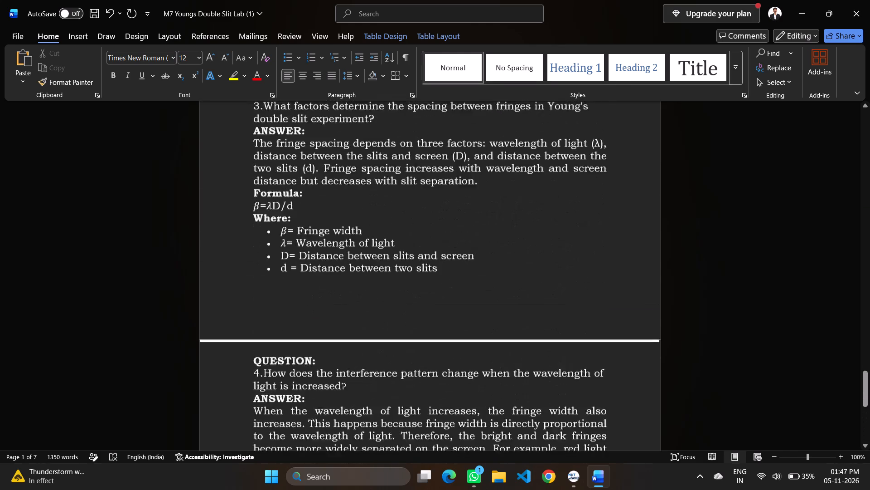
{"action": "scroll", "coordinate": [588, 260], "scroll_direction": "up", "scroll_amount": 3}
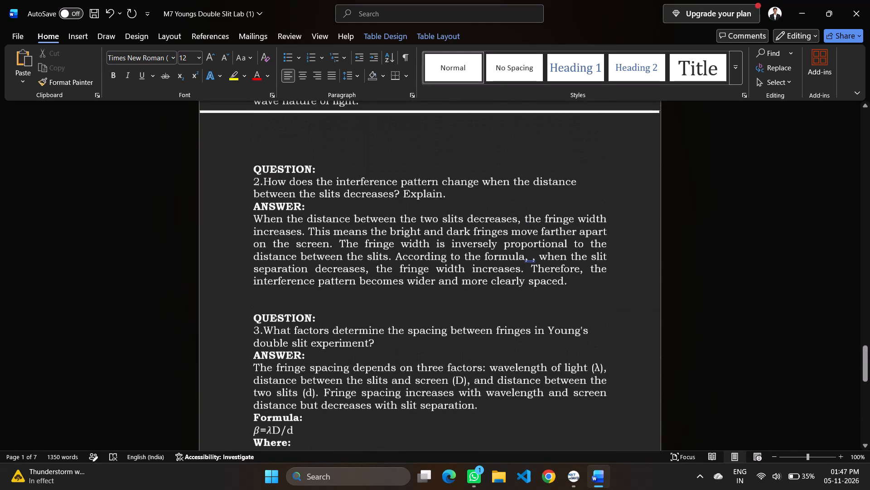
{"action": "scroll", "coordinate": [588, 260], "scroll_direction": "up", "scroll_amount": 5}
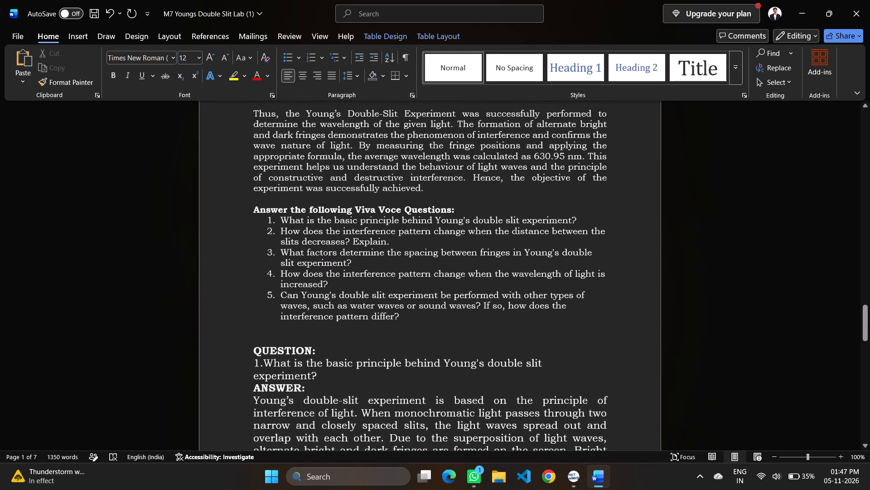
{"action": "scroll", "coordinate": [588, 260], "scroll_direction": "up", "scroll_amount": 8}
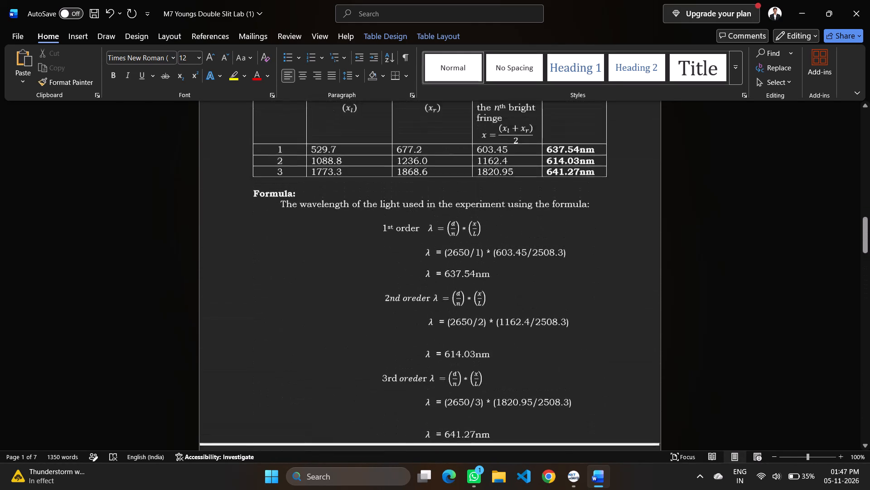
{"action": "scroll", "coordinate": [588, 260], "scroll_direction": "up", "scroll_amount": 6}
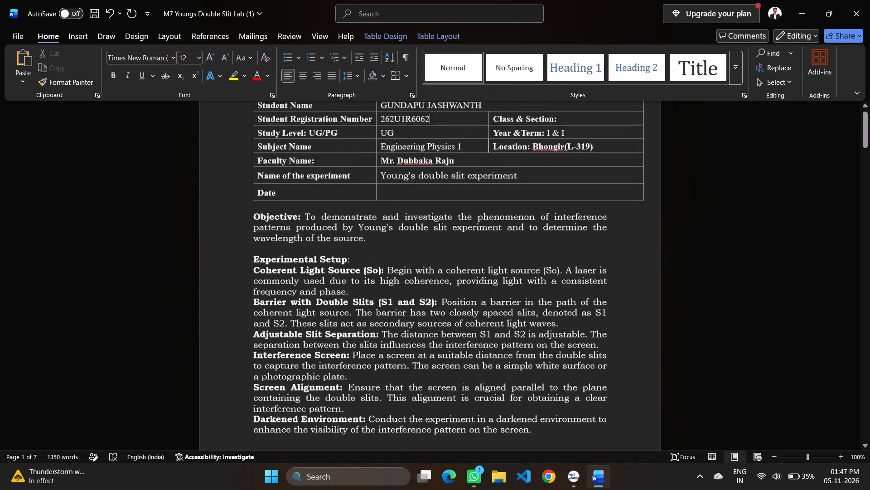
{"action": "scroll", "coordinate": [588, 260], "scroll_direction": "up", "scroll_amount": 2}
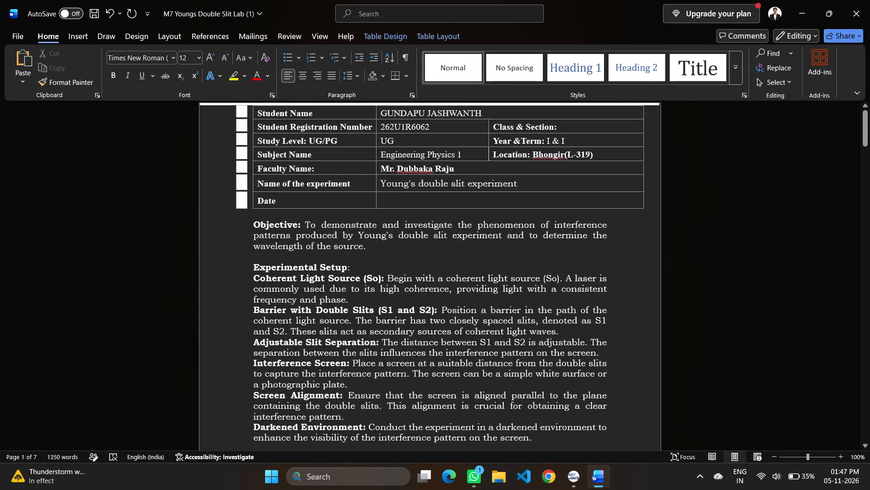
Place the cursor in the empty Date cell of the report's header table.
{"action": "left_click", "coordinate": [391, 201]}
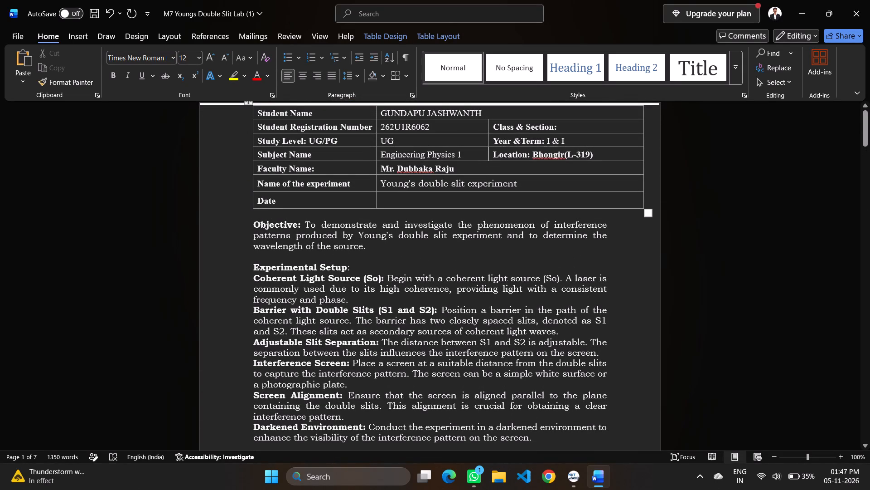
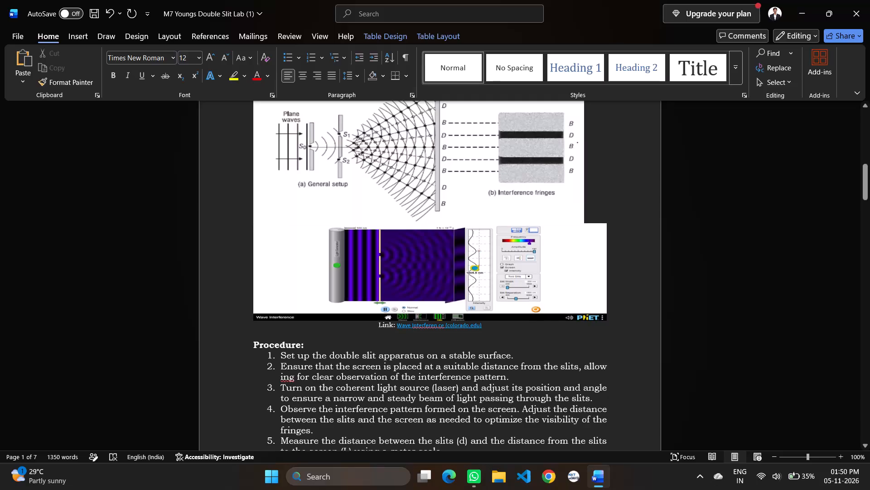
Open the Wave Interference (colorado.edu) simulation link below the report's figures in Microsoft Edge.
{"action": "left_click", "coordinate": [447, 324]}
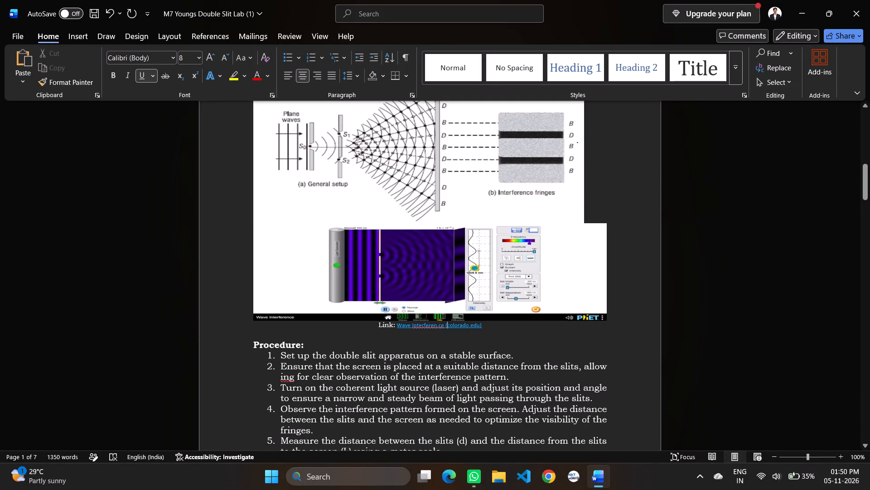
{"action": "left_click", "coordinate": [447, 324]}
{"action": "right_click", "coordinate": [447, 324]}
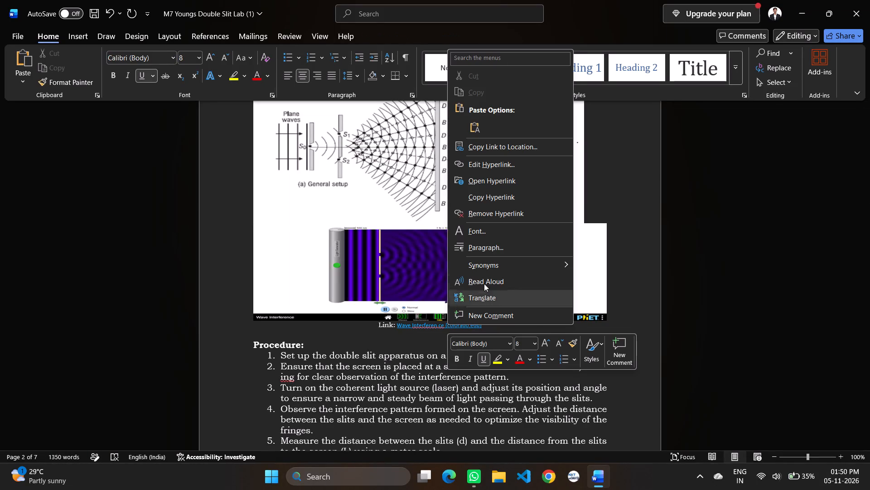
{"action": "left_click", "coordinate": [507, 164]}
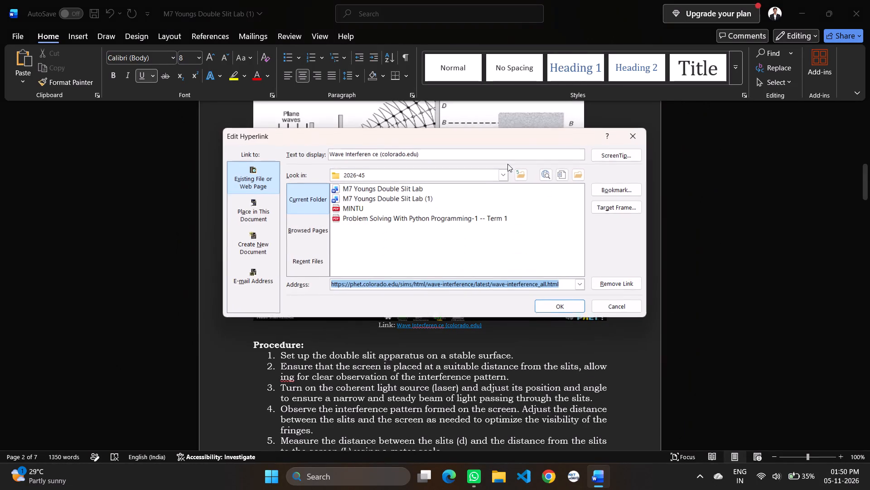
{"action": "left_click", "coordinate": [562, 309]}
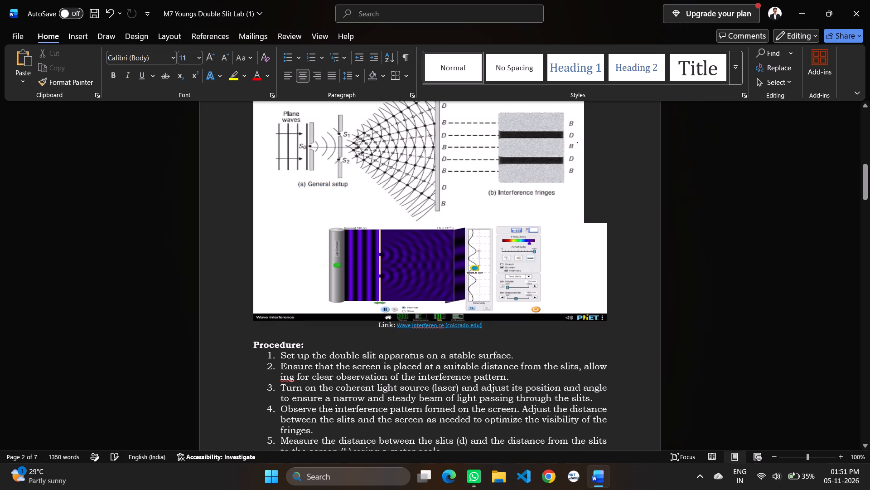
{"action": "right_click", "coordinate": [453, 323]}
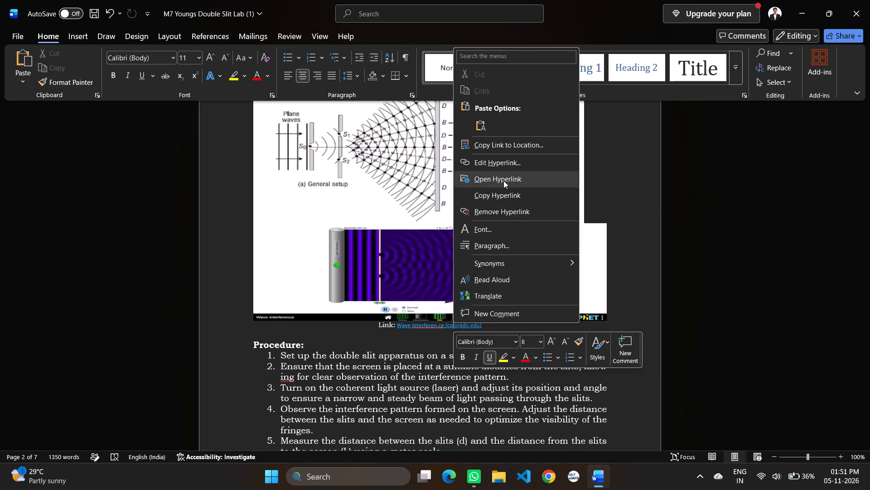
{"action": "left_click", "coordinate": [501, 171]}
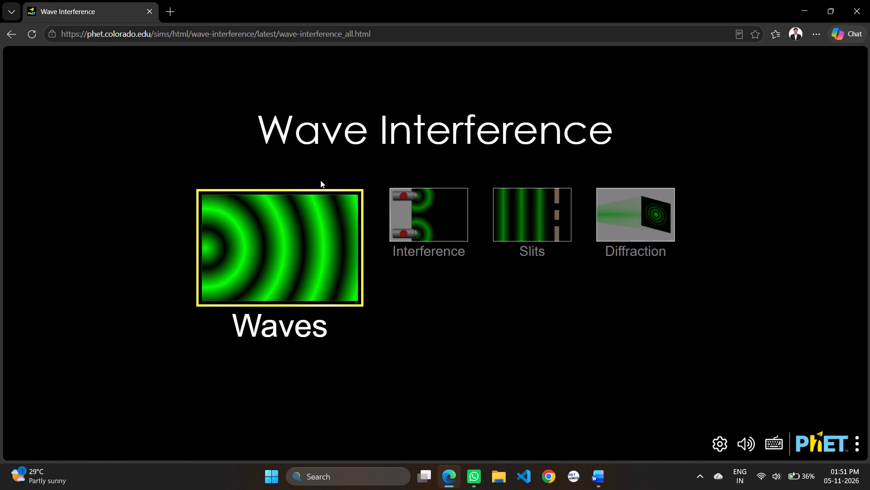
Open the Slits screen of the Wave Interference simulation.
{"action": "left_click", "coordinate": [519, 209]}
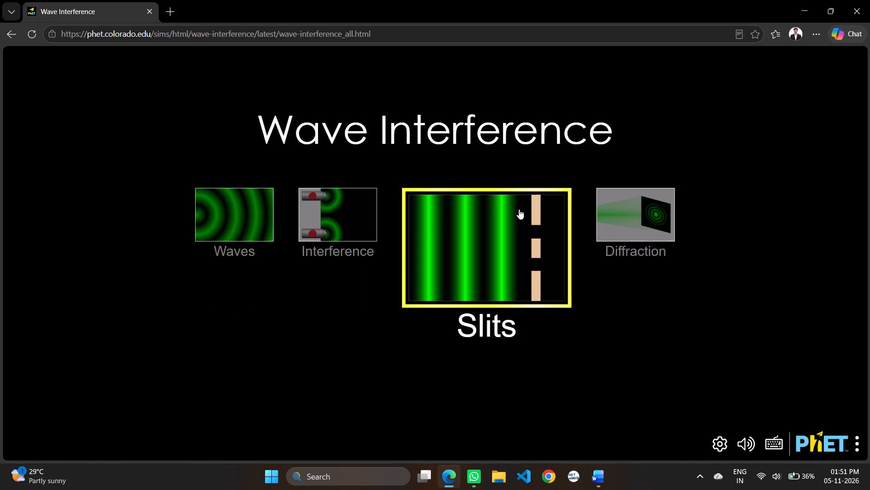
{"action": "left_click", "coordinate": [519, 209]}
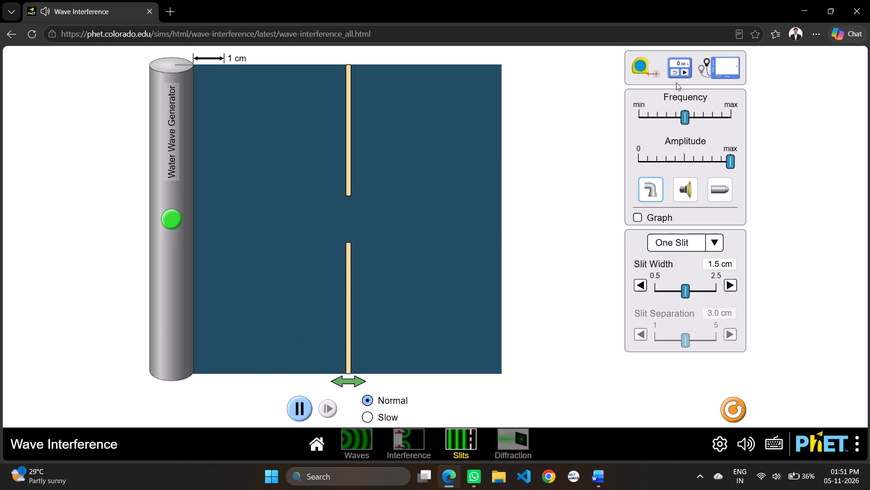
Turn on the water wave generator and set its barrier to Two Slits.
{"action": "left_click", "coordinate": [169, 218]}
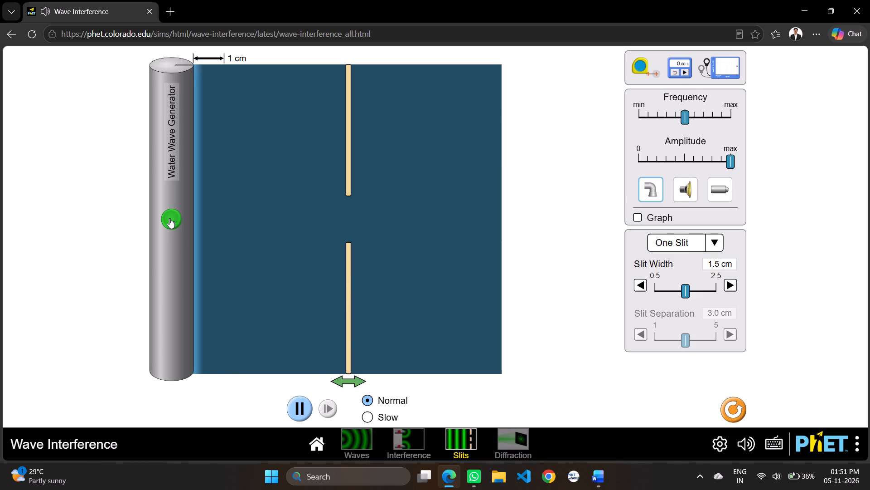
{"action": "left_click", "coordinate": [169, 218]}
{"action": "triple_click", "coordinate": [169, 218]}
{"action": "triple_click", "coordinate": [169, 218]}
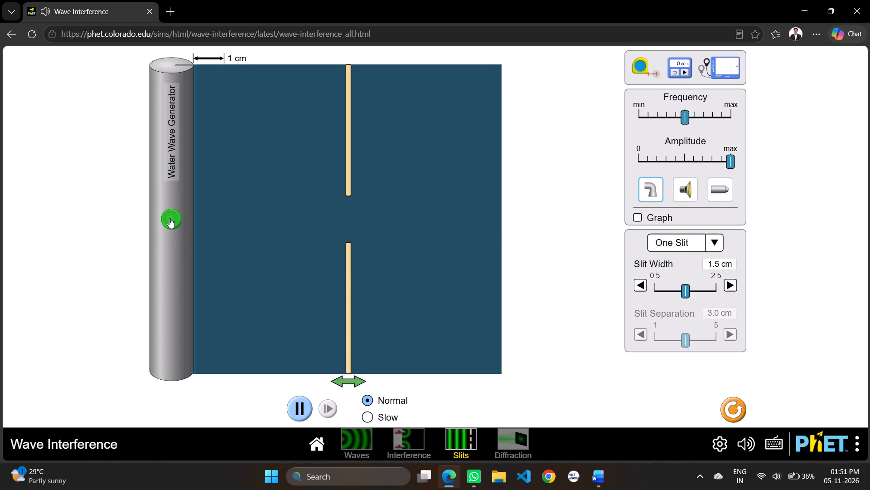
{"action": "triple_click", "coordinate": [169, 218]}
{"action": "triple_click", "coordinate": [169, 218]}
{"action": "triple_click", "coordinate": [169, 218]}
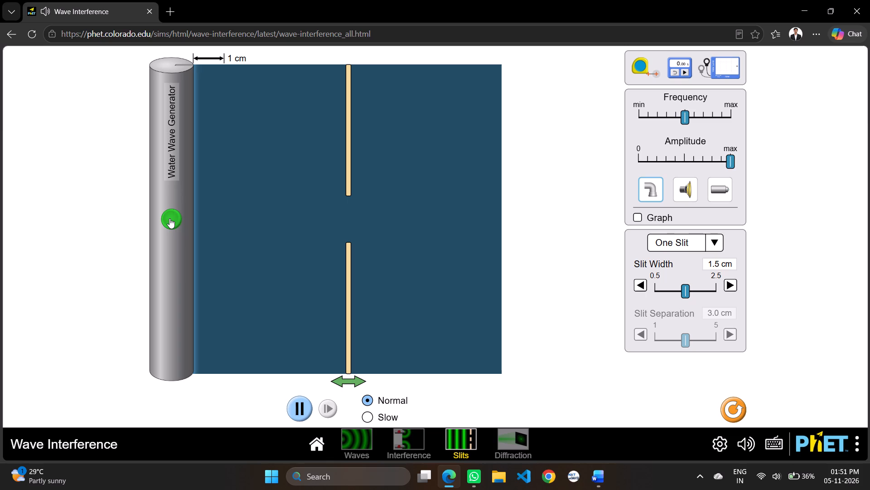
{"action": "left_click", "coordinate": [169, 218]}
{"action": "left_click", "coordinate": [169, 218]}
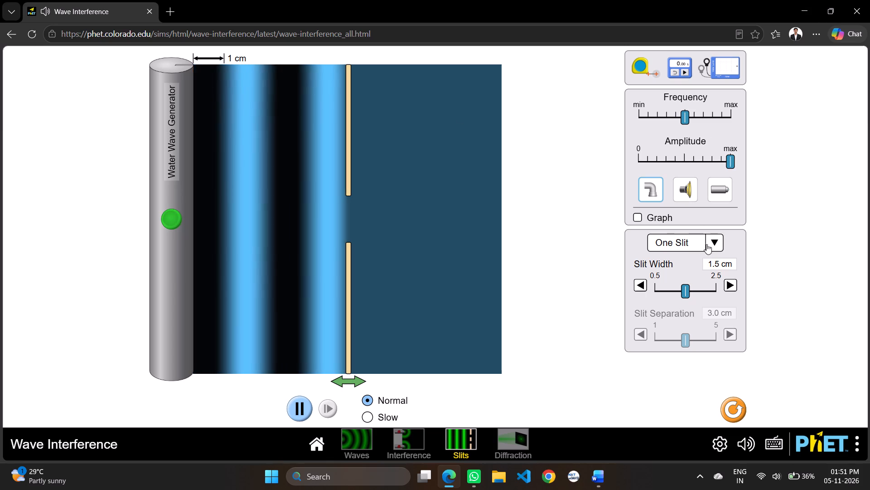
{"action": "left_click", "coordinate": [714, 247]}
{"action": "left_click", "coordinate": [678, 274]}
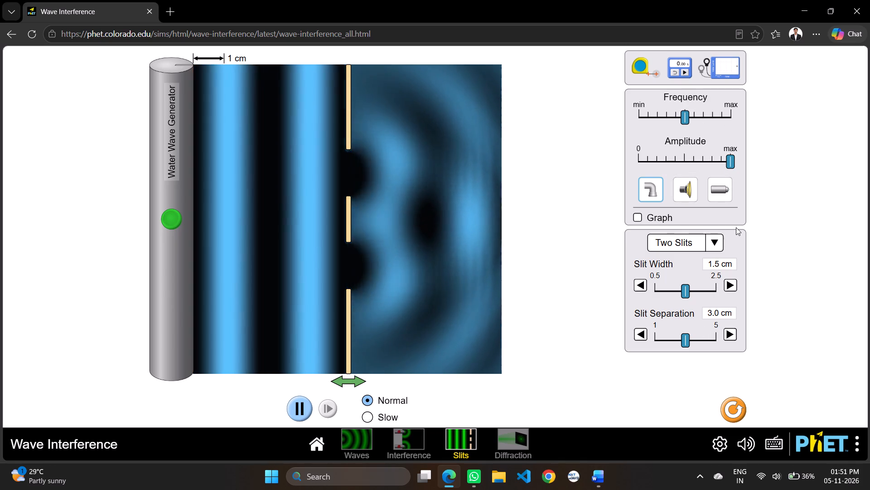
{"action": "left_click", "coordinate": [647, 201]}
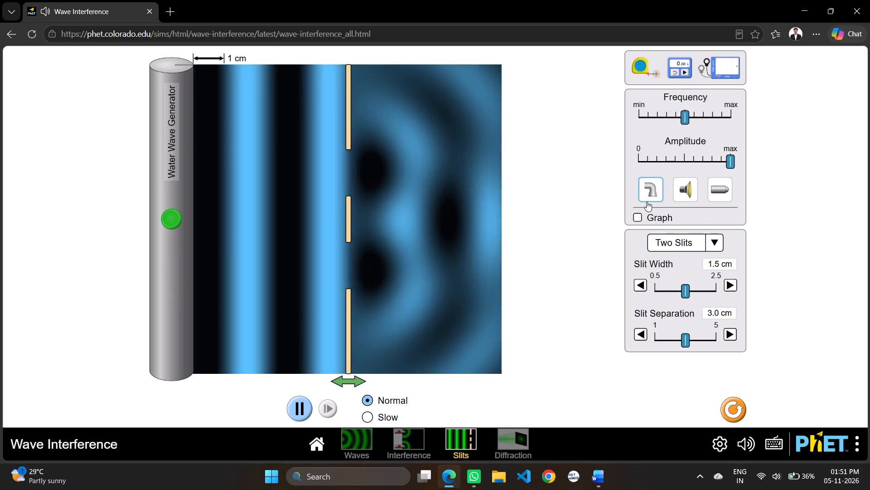
Switch the wave source to light and set its barrier to Two Slits.
{"action": "left_click", "coordinate": [683, 188]}
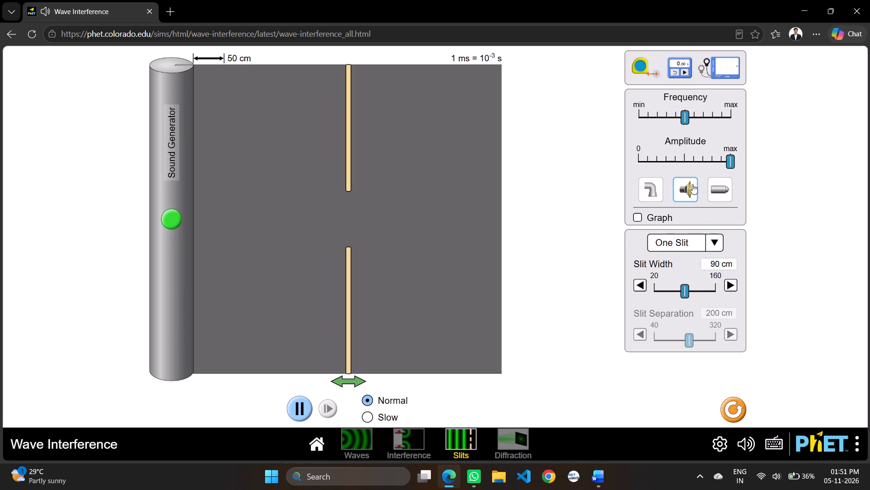
{"action": "left_click", "coordinate": [725, 194]}
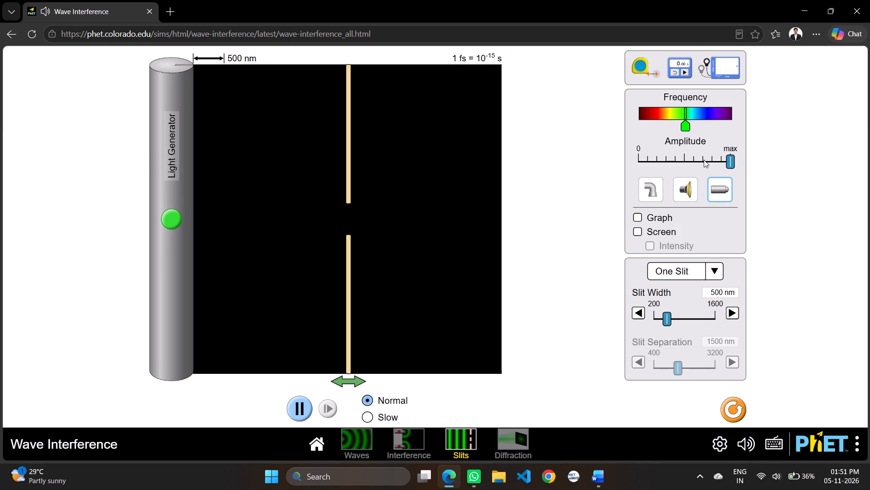
{"action": "left_click", "coordinate": [706, 274]}
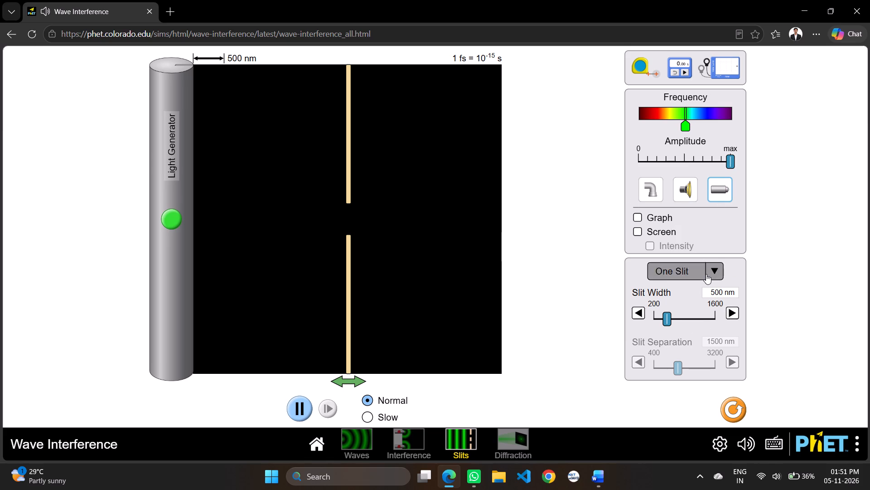
{"action": "left_click", "coordinate": [667, 301]}
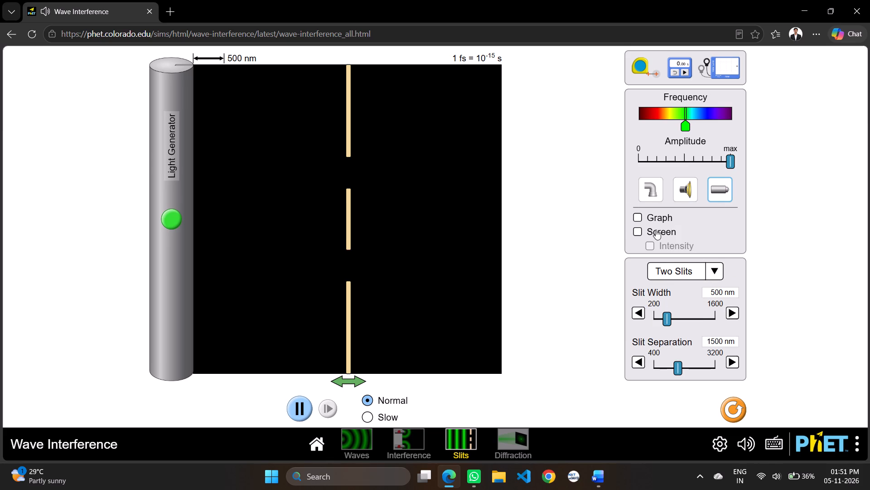
Show the projection screen and turn on the light generator at a green frequency.
{"action": "left_click", "coordinate": [631, 231]}
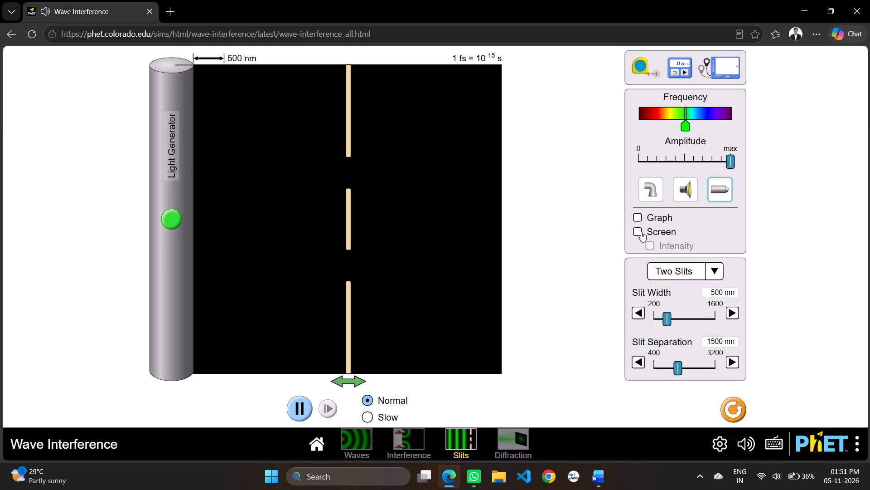
{"action": "left_click", "coordinate": [641, 232]}
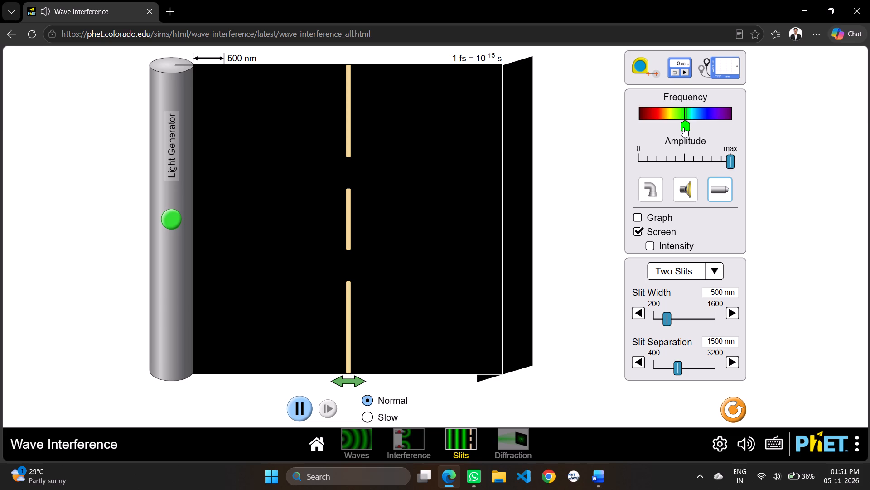
{"action": "left_click_drag", "start_coordinate": [683, 127], "coordinate": [683, 135]}
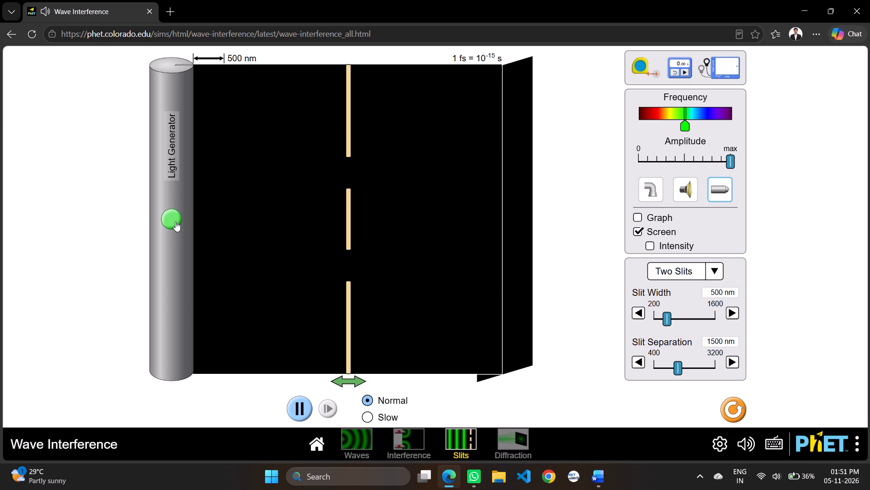
{"action": "left_click", "coordinate": [175, 221]}
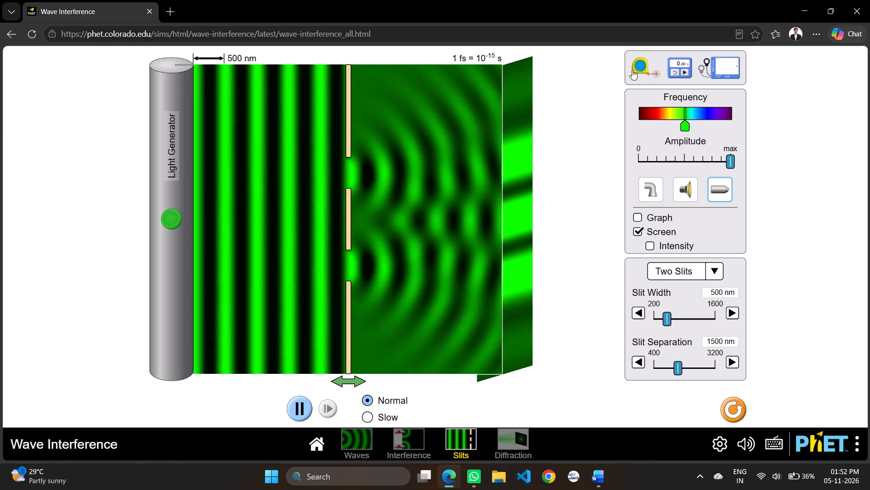
Measure along the projection screen's outer edge across the central bright fringe with the measuring tape.
{"action": "left_click_drag", "start_coordinate": [632, 70], "coordinate": [533, 196]}
{"action": "left_click_drag", "start_coordinate": [560, 196], "coordinate": [430, 288]}
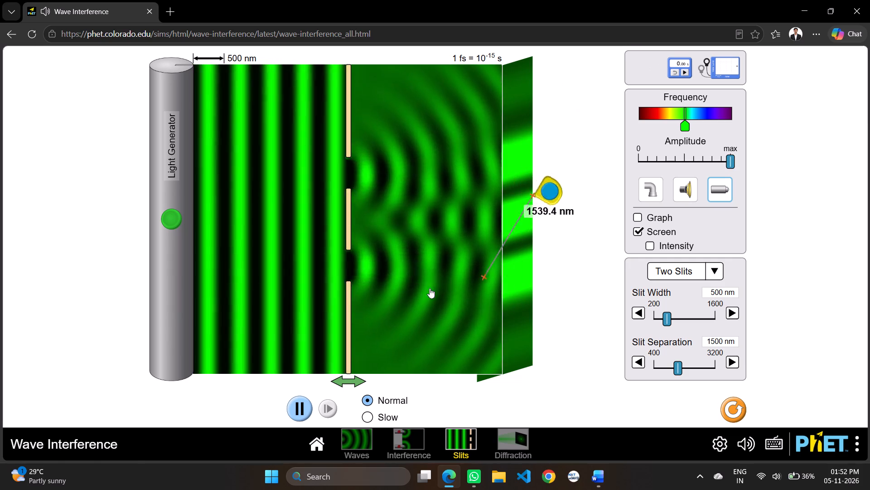
{"action": "left_click_drag", "start_coordinate": [430, 288], "coordinate": [481, 0]}
{"action": "scroll", "coordinate": [744, 61], "scroll_direction": "right", "scroll_amount": 1}
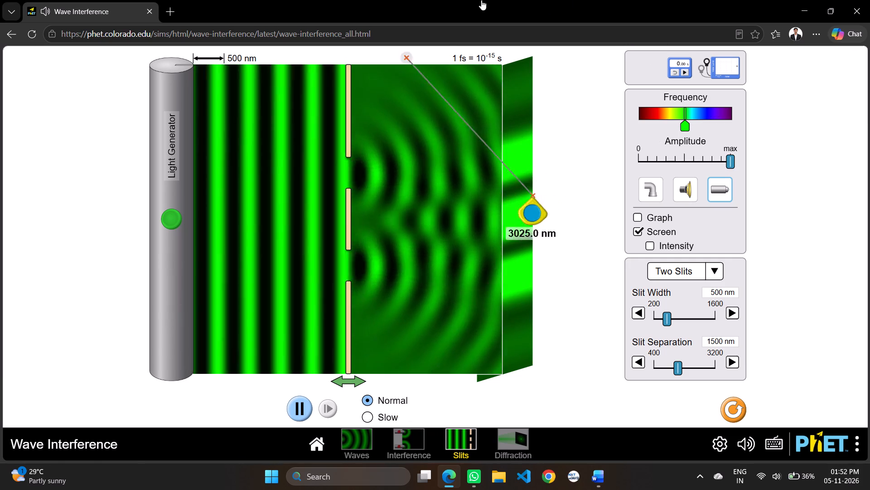
{"action": "left_click_drag", "start_coordinate": [481, 0], "coordinate": [472, 146]}
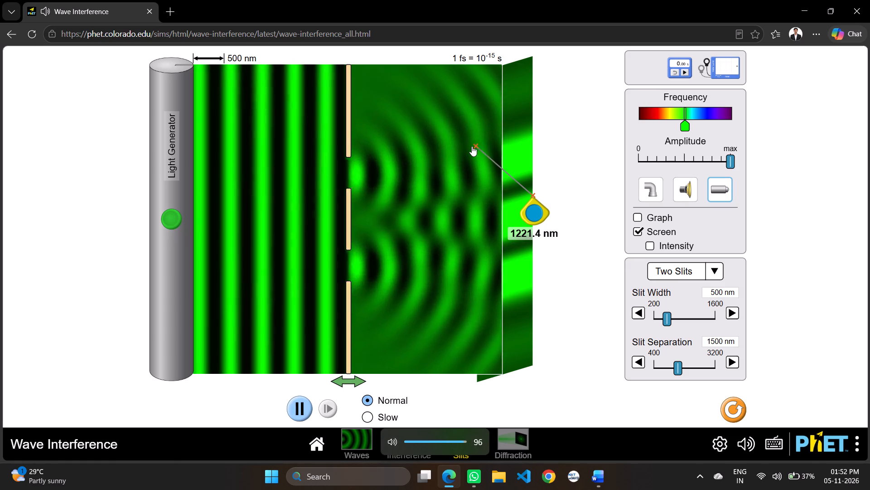
{"action": "left_click_drag", "start_coordinate": [472, 146], "coordinate": [807, 0]}
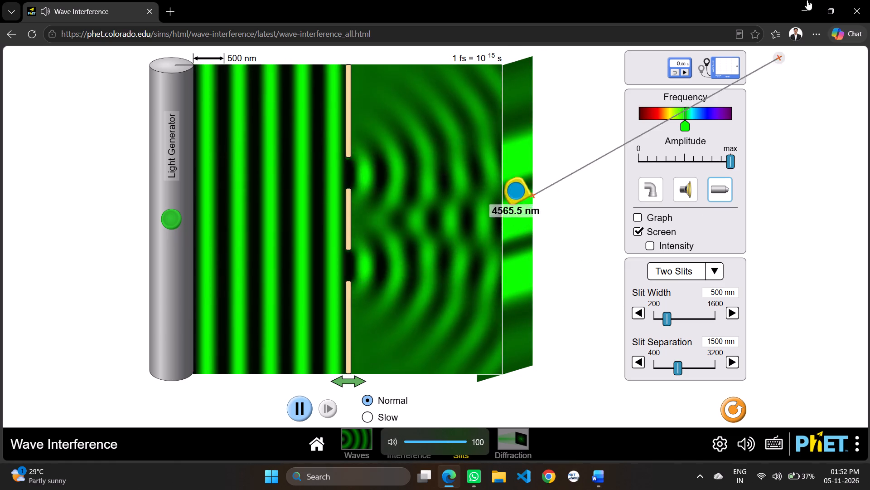
{"action": "left_click_drag", "start_coordinate": [807, 0], "coordinate": [478, 50]}
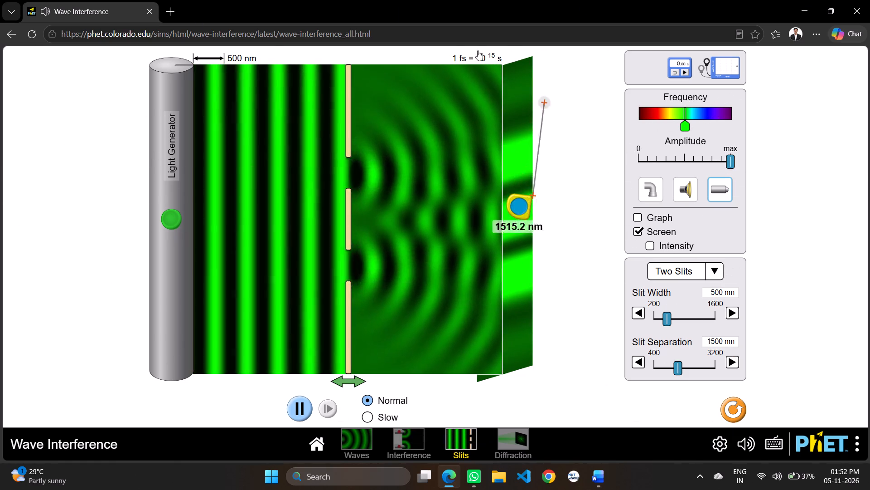
{"action": "left_click_drag", "start_coordinate": [478, 50], "coordinate": [488, 103]}
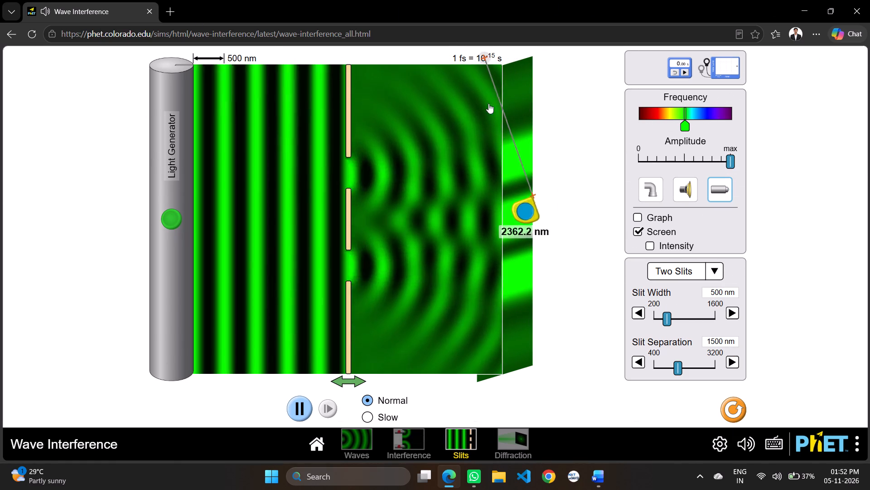
{"action": "left_click_drag", "start_coordinate": [488, 103], "coordinate": [564, 103]}
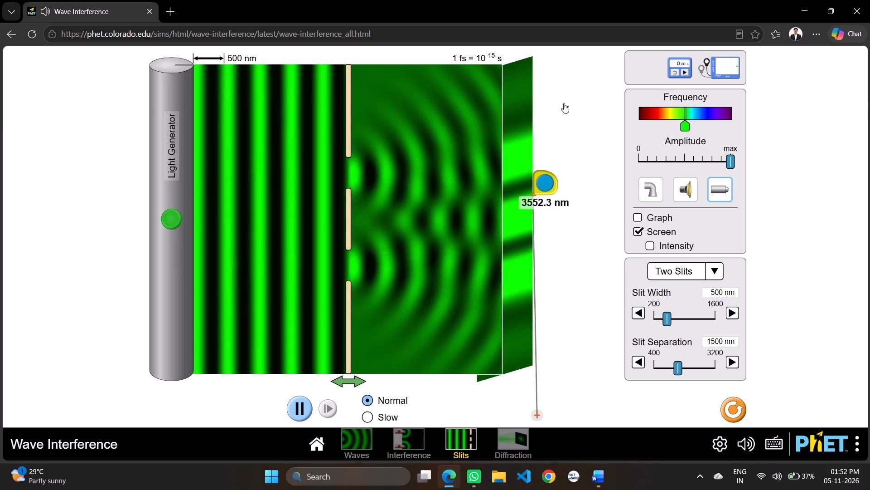
{"action": "left_click_drag", "start_coordinate": [564, 103], "coordinate": [534, 246]}
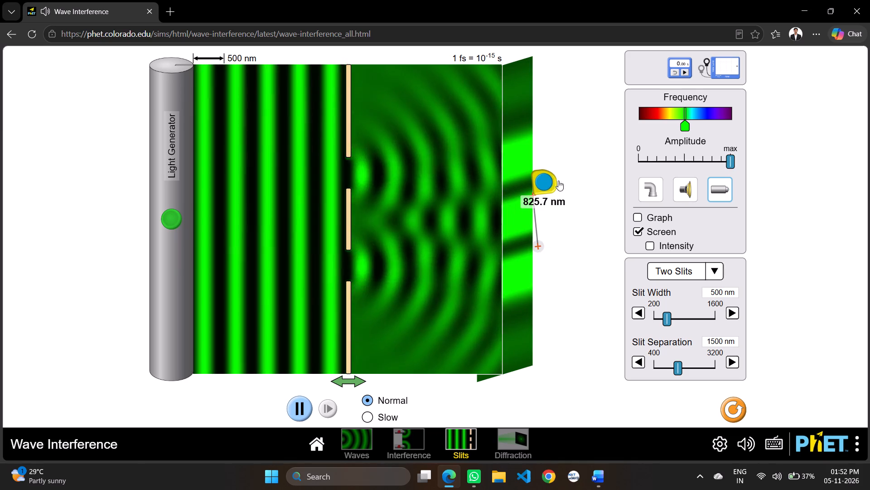
Move the measuring tape to the upper bright fringe on the projection screen and shorten its span.
{"action": "left_click_drag", "start_coordinate": [542, 178], "coordinate": [545, 188]}
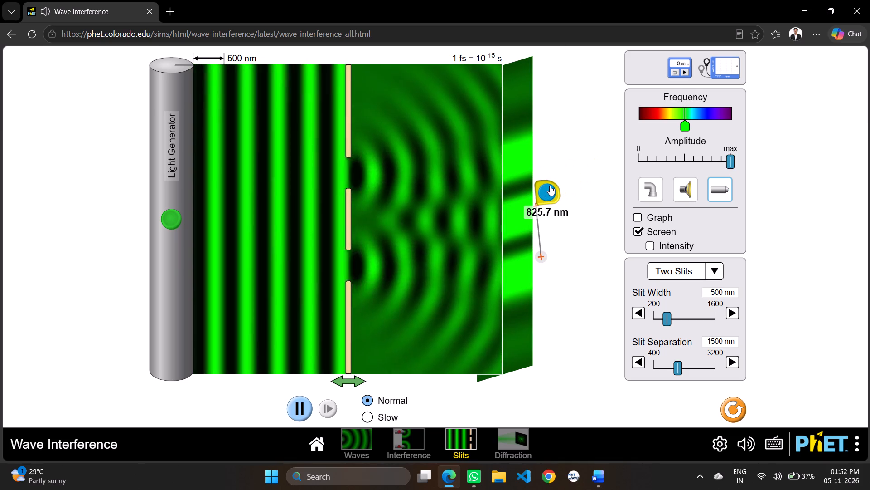
{"action": "left_click", "coordinate": [550, 184]}
{"action": "left_click_drag", "start_coordinate": [550, 184], "coordinate": [593, 175]}
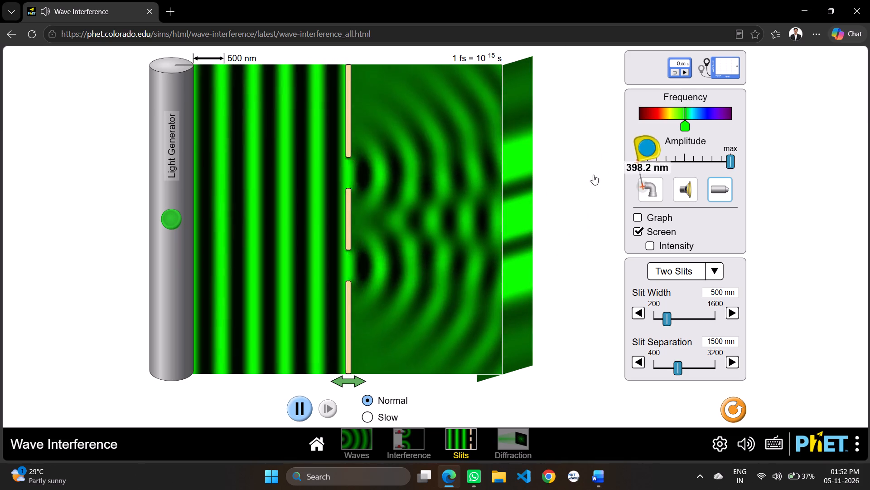
{"action": "left_click_drag", "start_coordinate": [593, 175], "coordinate": [547, 116]}
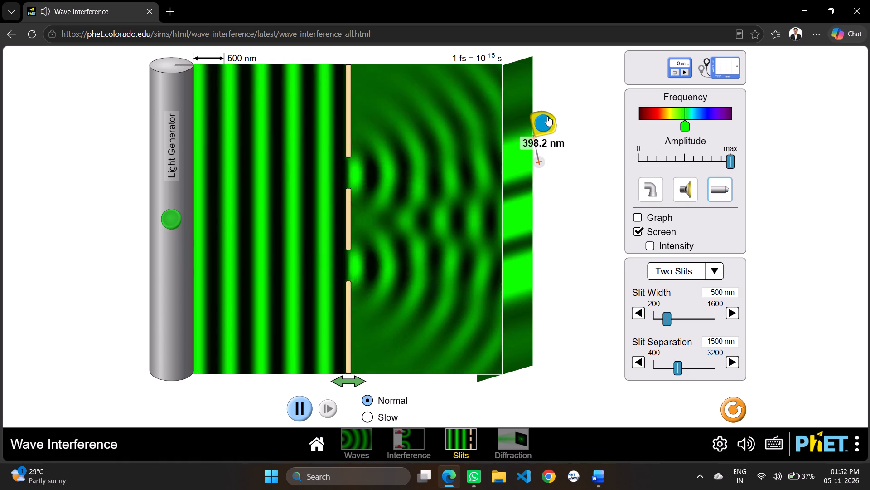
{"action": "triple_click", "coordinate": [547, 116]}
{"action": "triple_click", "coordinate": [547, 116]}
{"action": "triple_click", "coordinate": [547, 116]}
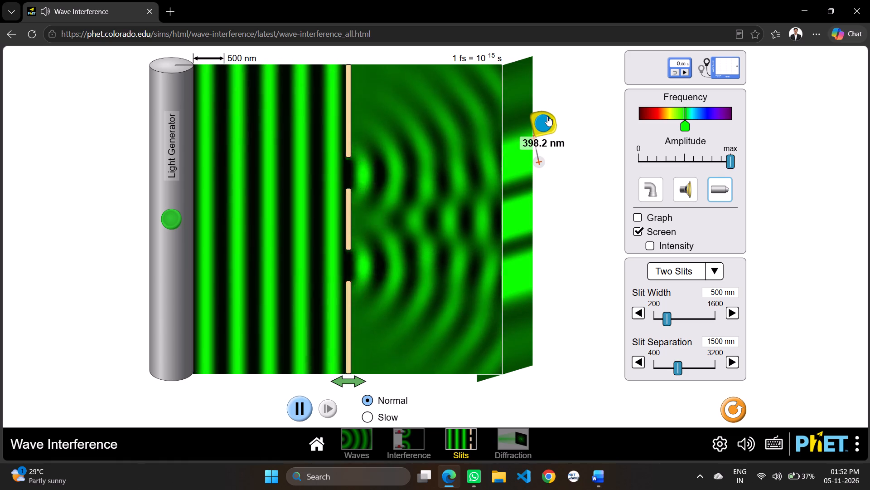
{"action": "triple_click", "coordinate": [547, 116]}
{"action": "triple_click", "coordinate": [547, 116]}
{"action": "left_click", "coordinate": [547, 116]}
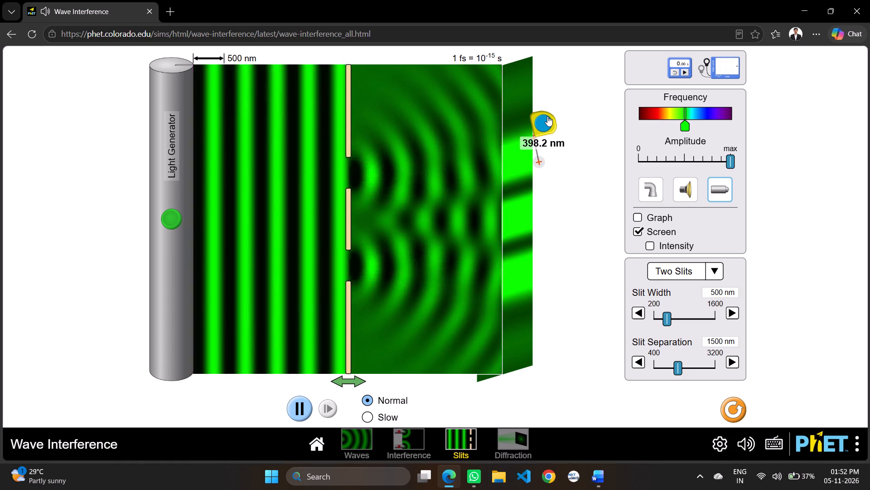
Move the measuring tape onto the central bright fringe of the projection screen and extend its free end down across the fringe.
{"action": "triple_click", "coordinate": [547, 116]}
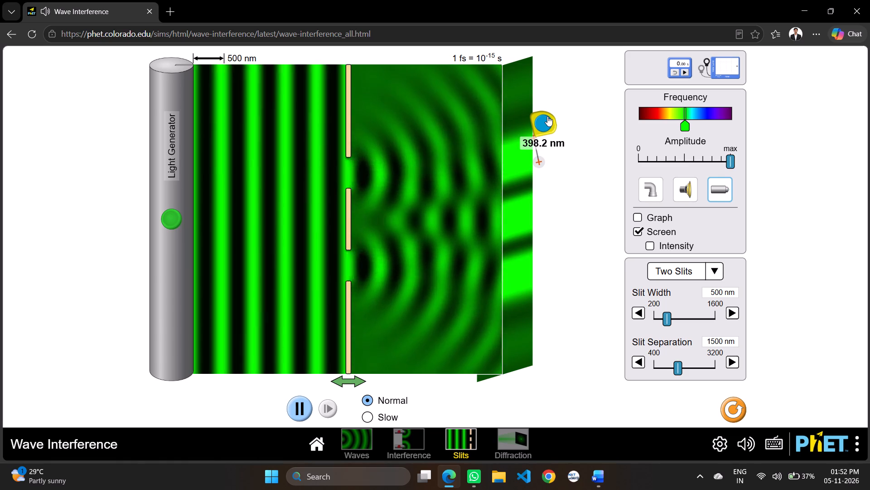
{"action": "triple_click", "coordinate": [547, 116]}
{"action": "triple_click", "coordinate": [547, 116]}
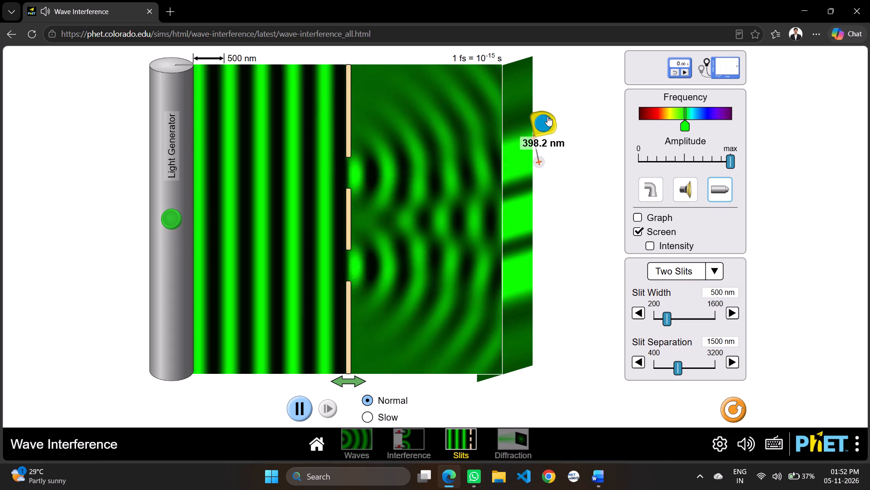
{"action": "left_click_drag", "start_coordinate": [547, 116], "coordinate": [524, 161]}
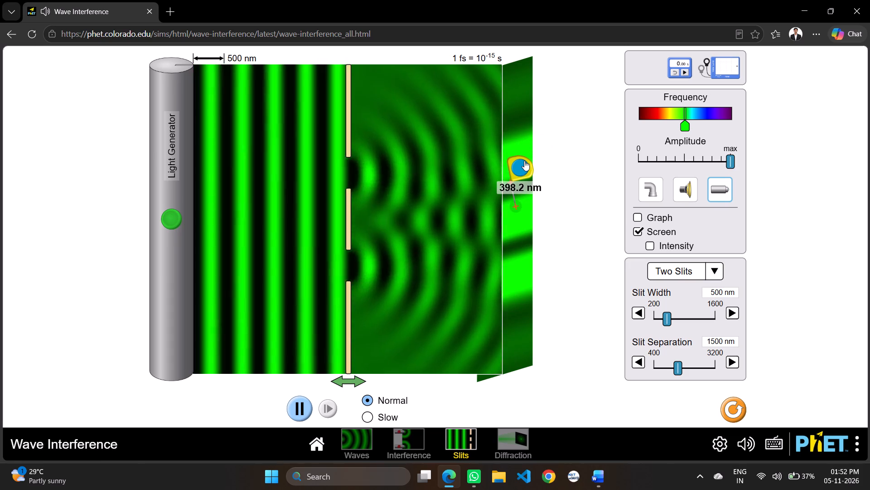
{"action": "left_click_drag", "start_coordinate": [524, 161], "coordinate": [524, 178]}
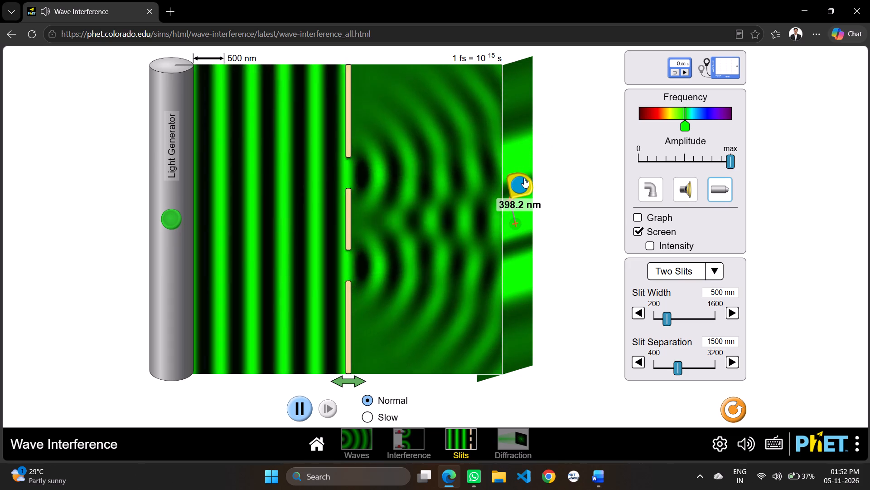
{"action": "left_click_drag", "start_coordinate": [510, 223], "coordinate": [493, 227]}
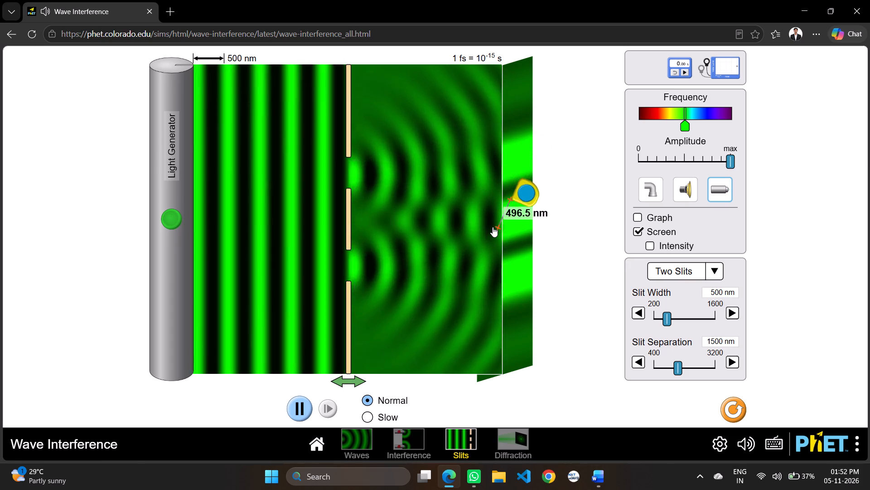
{"action": "left_click_drag", "start_coordinate": [493, 227], "coordinate": [506, 235]}
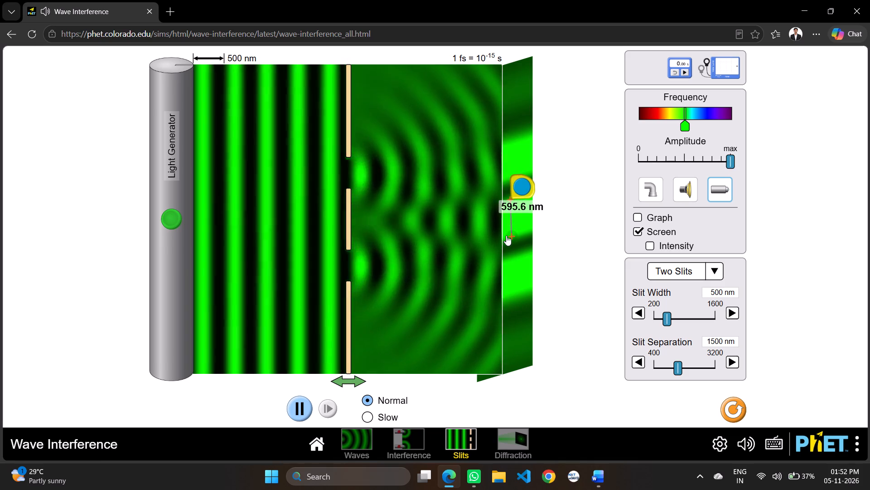
Swing the measuring tape's free end from the central fringe to distant points below, above and across to the light generator.
{"action": "left_click_drag", "start_coordinate": [506, 235], "coordinate": [524, 467]}
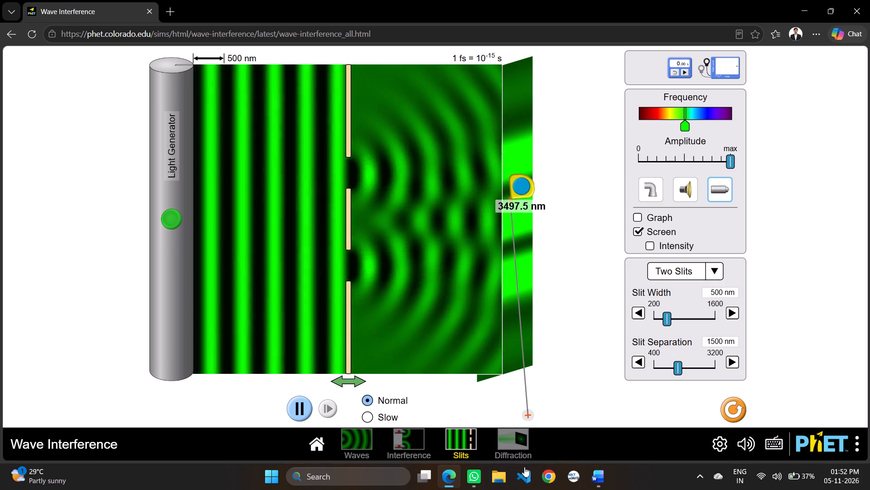
{"action": "left_click_drag", "start_coordinate": [524, 467], "coordinate": [541, 17]}
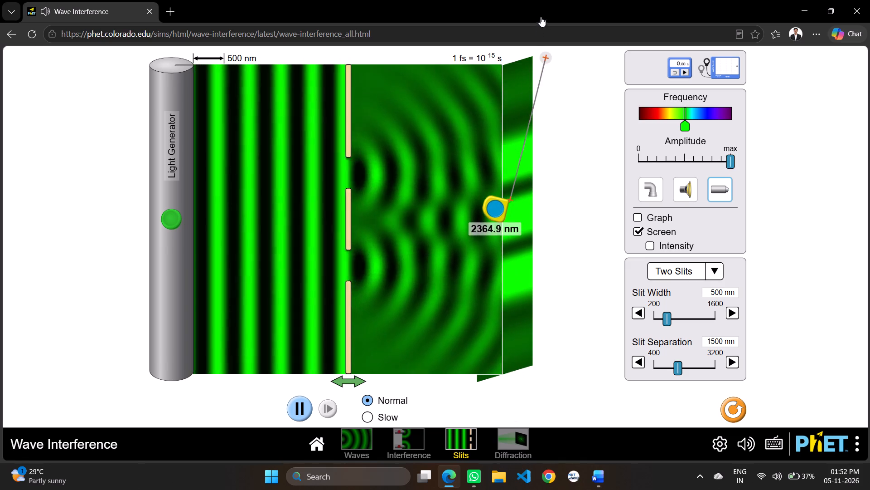
{"action": "left_click_drag", "start_coordinate": [541, 17], "coordinate": [118, 224]}
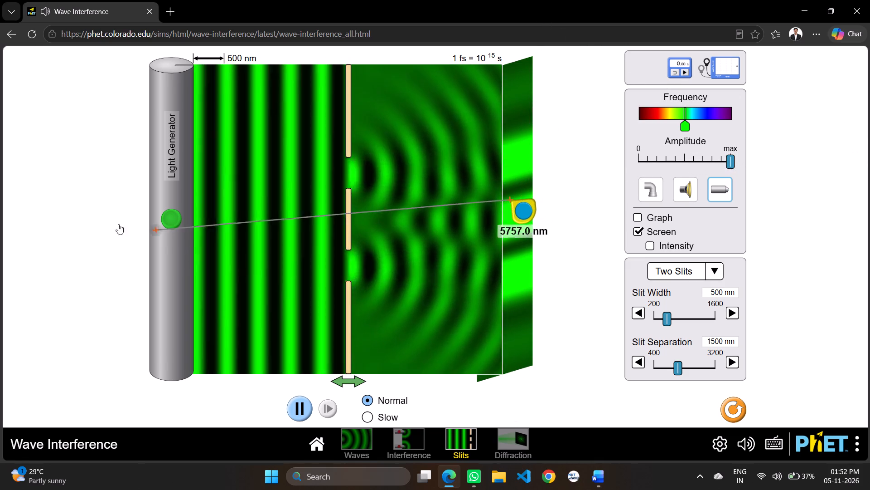
{"action": "left_click_drag", "start_coordinate": [118, 224], "coordinate": [493, 196]}
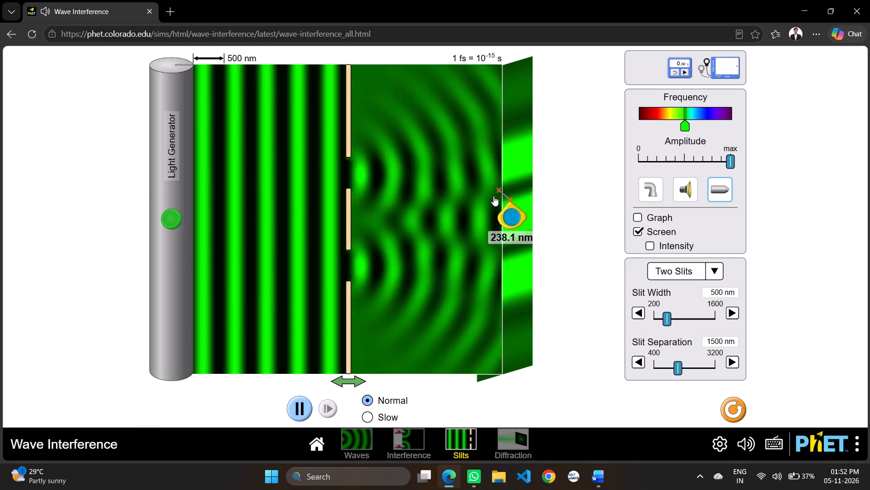
{"action": "left_click_drag", "start_coordinate": [493, 196], "coordinate": [332, 403]}
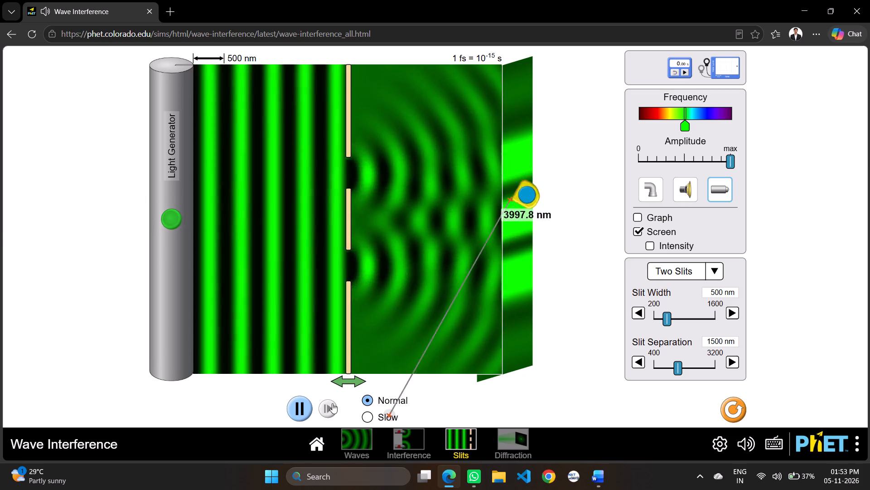
{"action": "left_click_drag", "start_coordinate": [332, 403], "coordinate": [489, 380]}
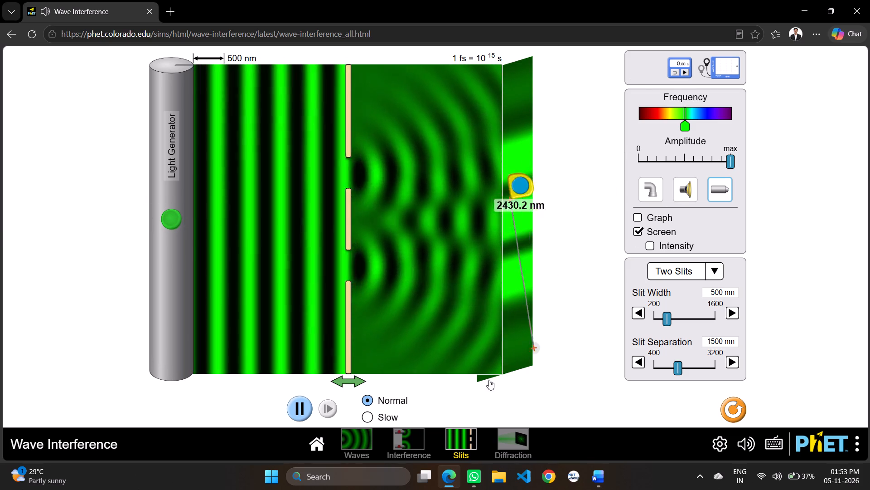
{"action": "left_click_drag", "start_coordinate": [489, 380], "coordinate": [450, 163]}
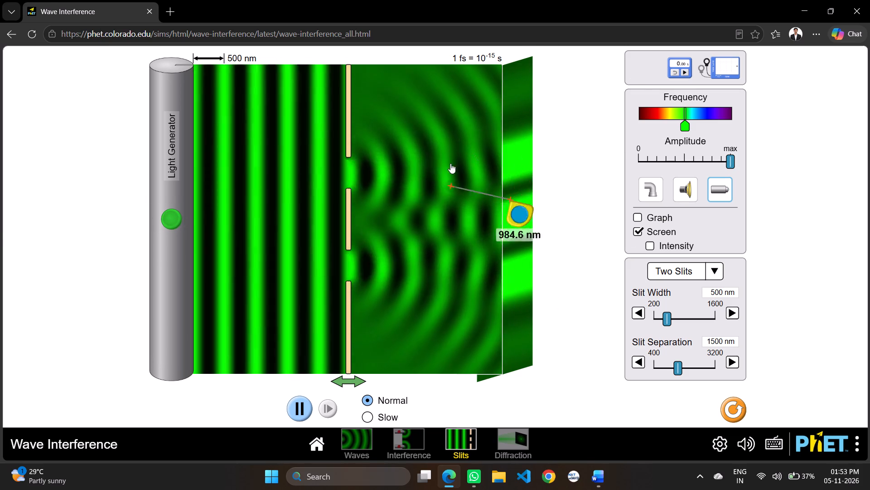
Measure short spans from the central bright fringe to nearby points on the projection screen and in the interference pattern.
{"action": "left_click_drag", "start_coordinate": [450, 163], "coordinate": [513, 227]}
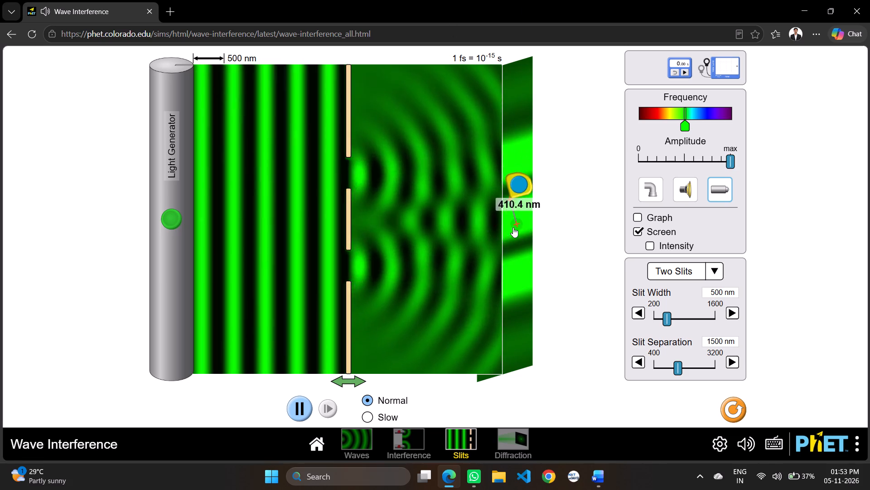
{"action": "left_click_drag", "start_coordinate": [513, 227], "coordinate": [503, 206]}
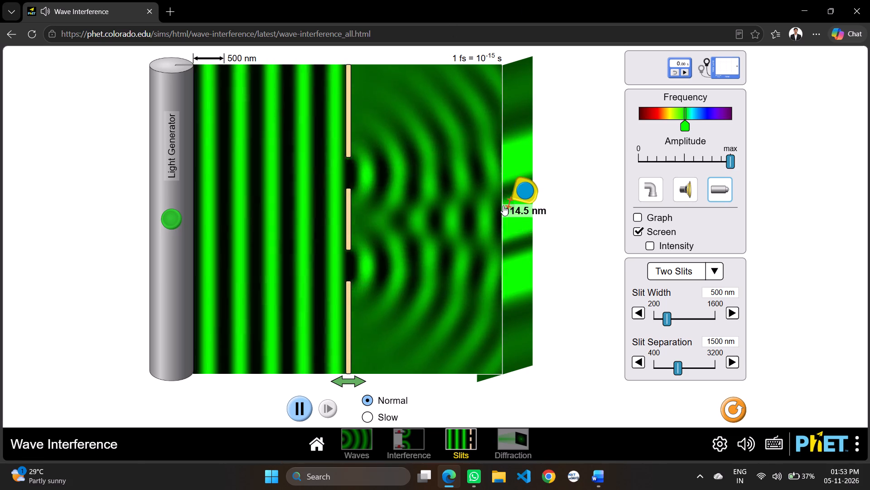
{"action": "left_click_drag", "start_coordinate": [503, 206], "coordinate": [514, 246]}
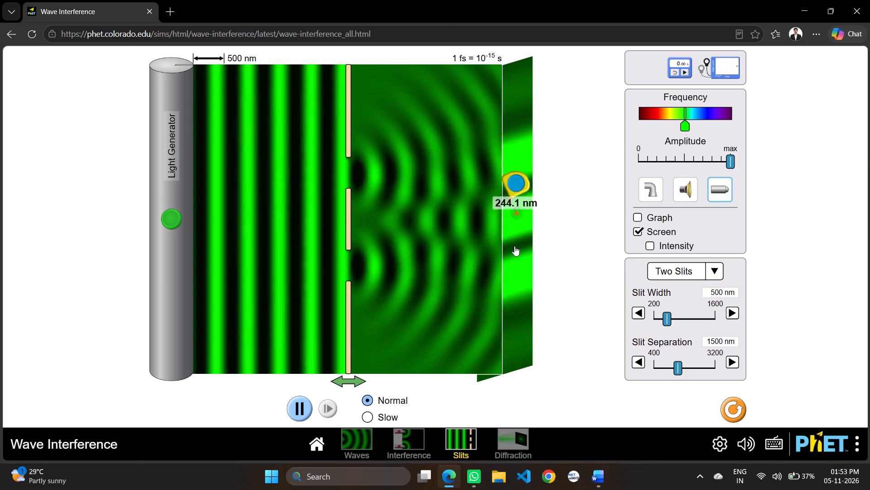
{"action": "left_click_drag", "start_coordinate": [514, 246], "coordinate": [440, 184]}
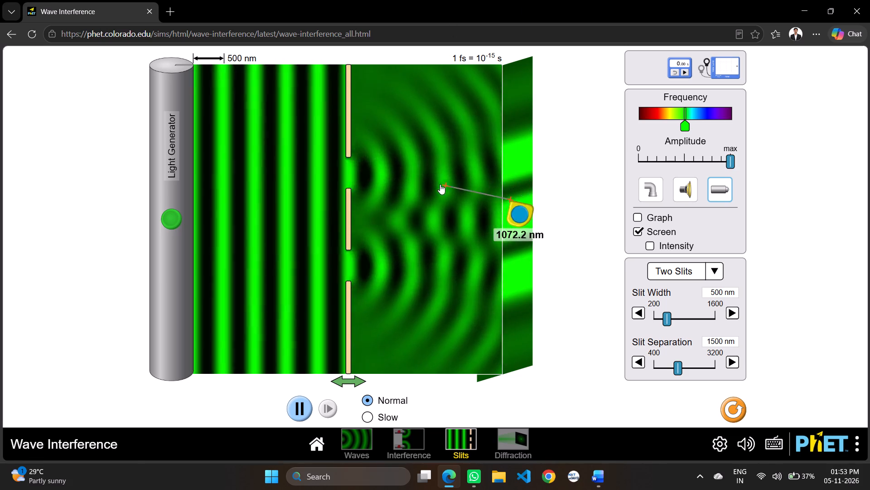
{"action": "left_click_drag", "start_coordinate": [440, 184], "coordinate": [477, 195]}
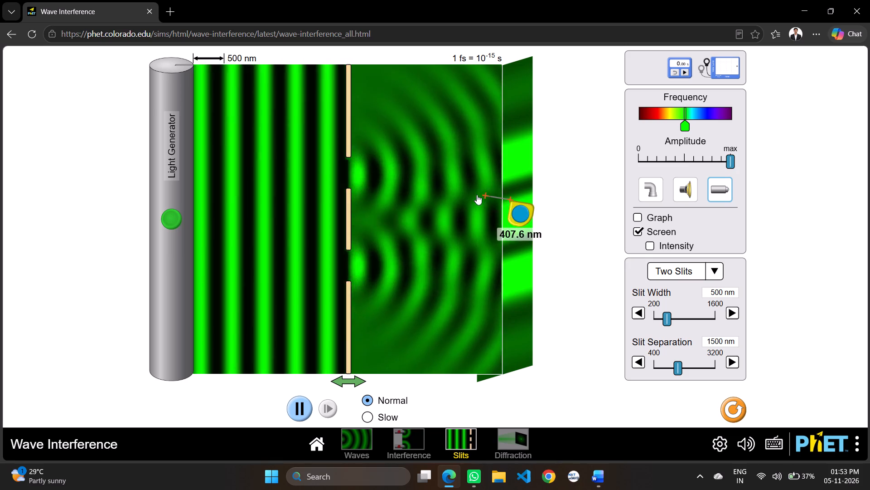
{"action": "left_click_drag", "start_coordinate": [477, 195], "coordinate": [462, 200]}
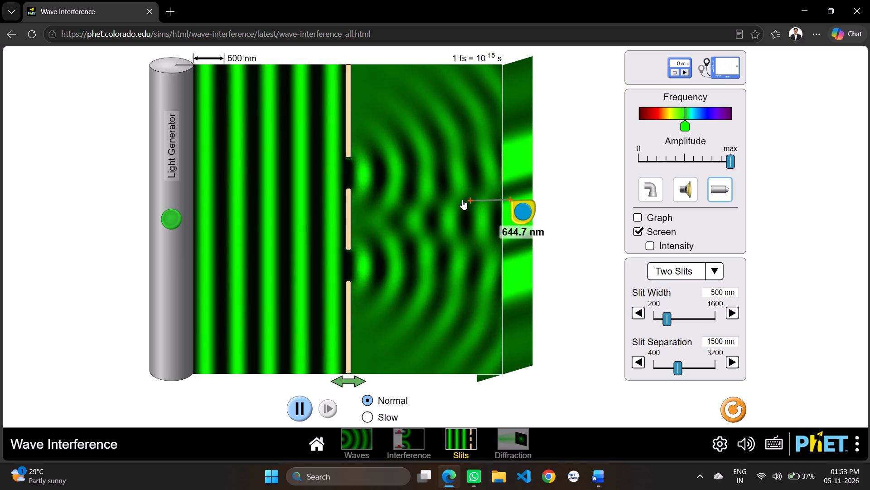
{"action": "left_click_drag", "start_coordinate": [462, 200], "coordinate": [452, 215]}
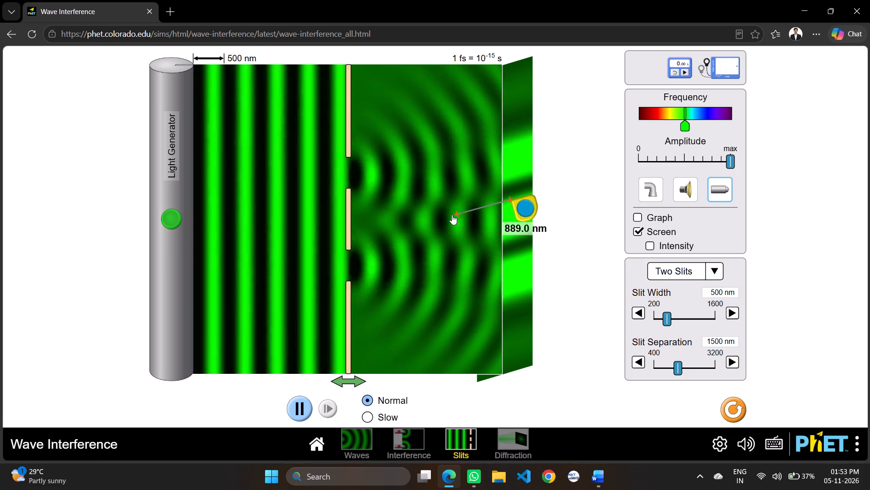
Collapse the measuring tape at the central bright fringe and return it to the toolbox.
{"action": "left_click_drag", "start_coordinate": [452, 215], "coordinate": [518, 198]}
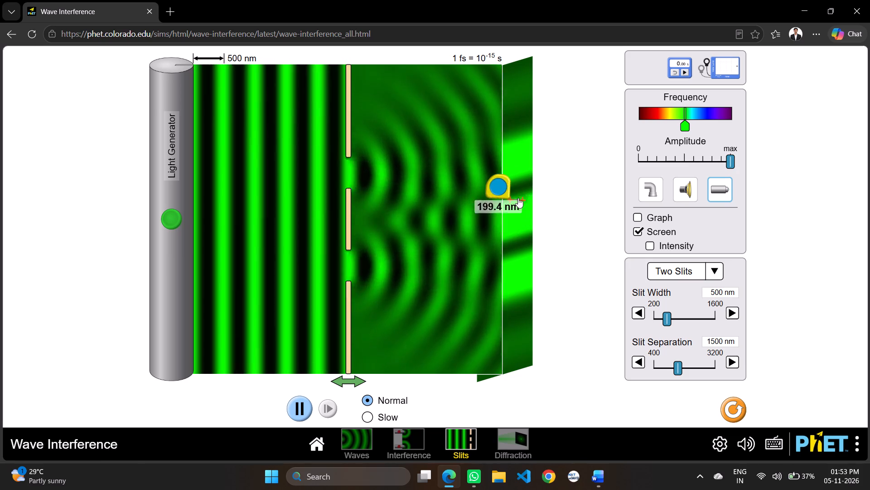
{"action": "left_click_drag", "start_coordinate": [518, 198], "coordinate": [517, 202]}
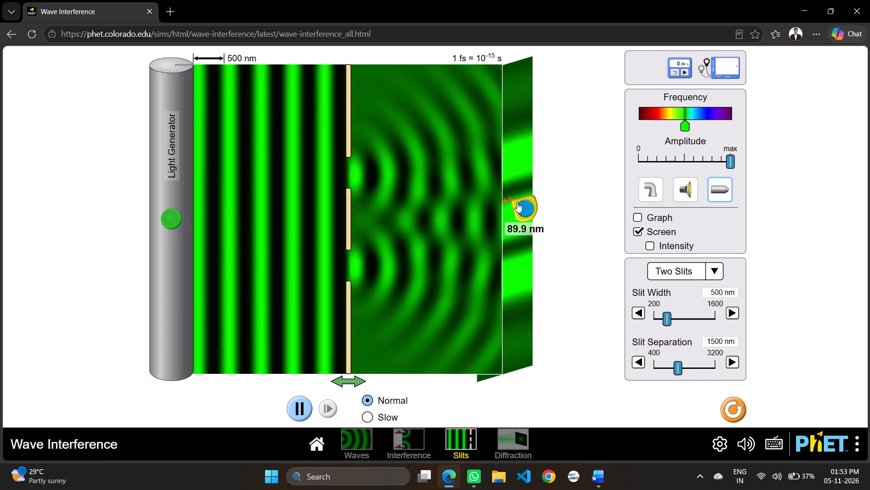
{"action": "left_click_drag", "start_coordinate": [517, 202], "coordinate": [502, 196]}
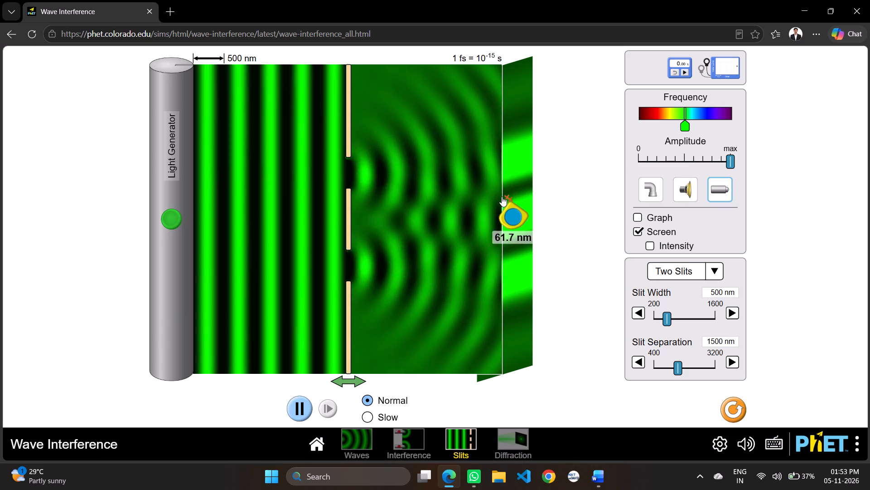
{"action": "left_click_drag", "start_coordinate": [502, 196], "coordinate": [506, 198]}
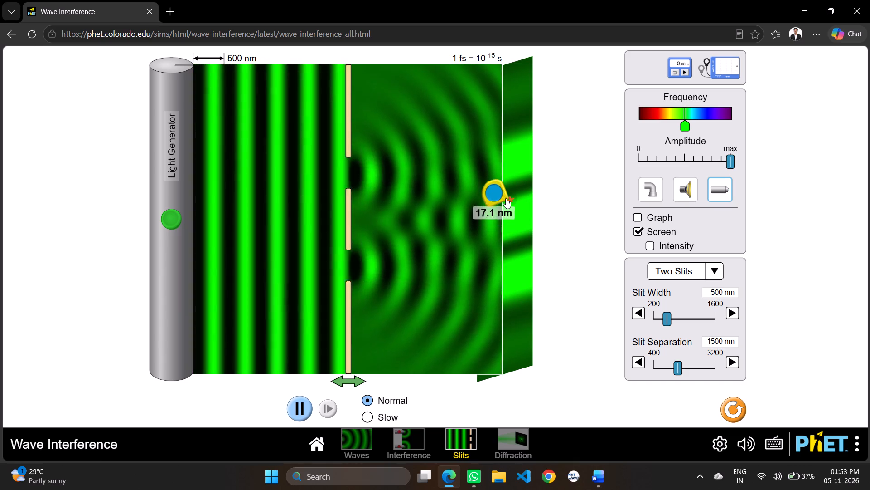
{"action": "left_click_drag", "start_coordinate": [506, 198], "coordinate": [505, 198]}
{"action": "left_click_drag", "start_coordinate": [501, 197], "coordinate": [652, 108]}
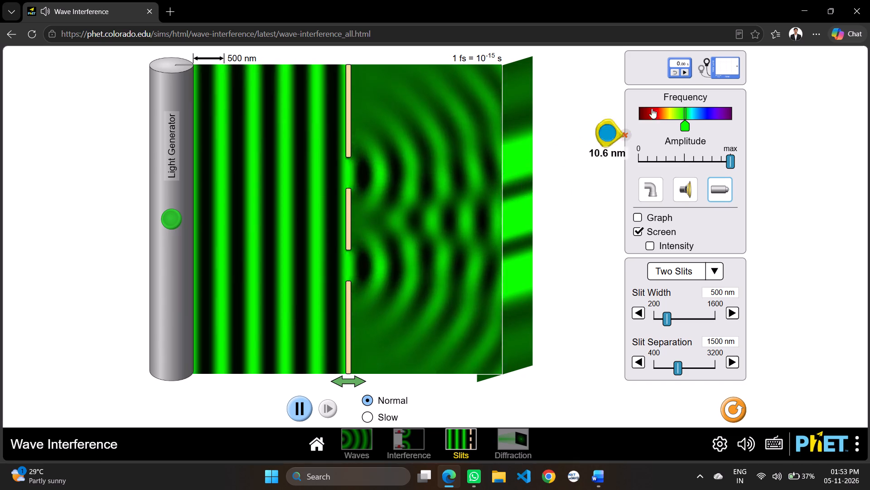
{"action": "left_click_drag", "start_coordinate": [652, 108], "coordinate": [648, 71]}
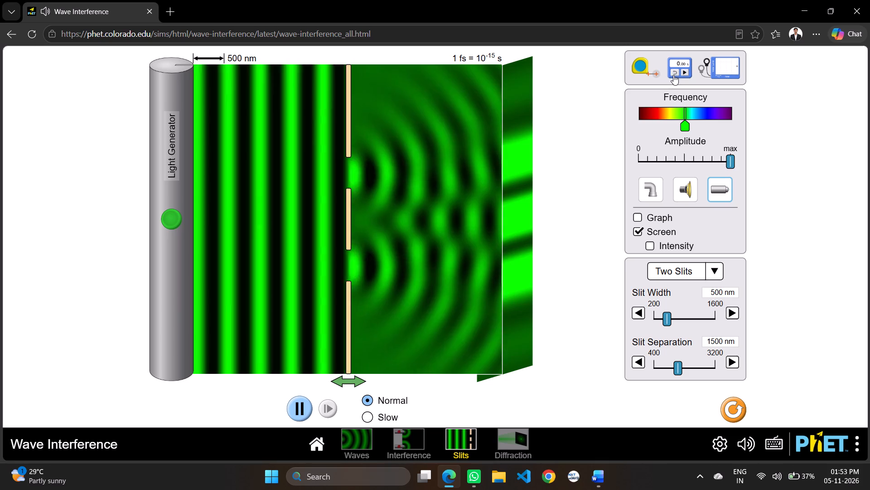
Time the light waves in two short stopwatch runs, the second beside the light generator, and return the stopwatch to the toolbox.
{"action": "left_click_drag", "start_coordinate": [675, 73], "coordinate": [388, 215]}
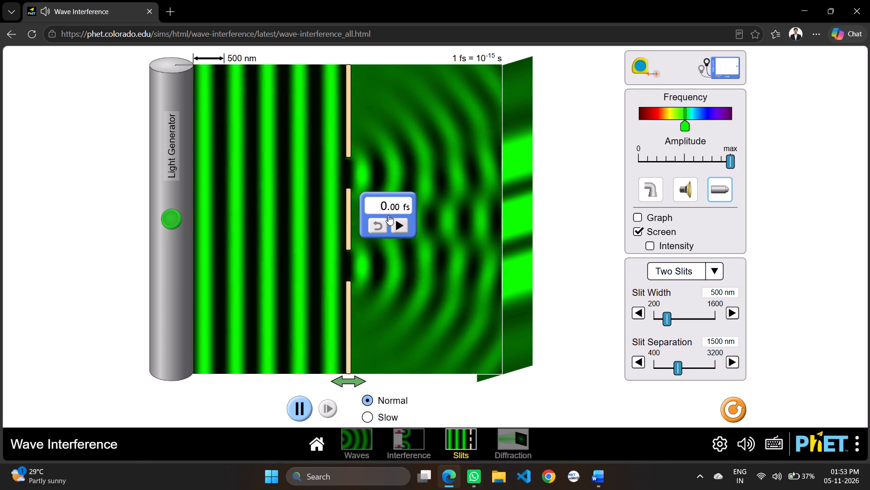
{"action": "left_click", "coordinate": [396, 224]}
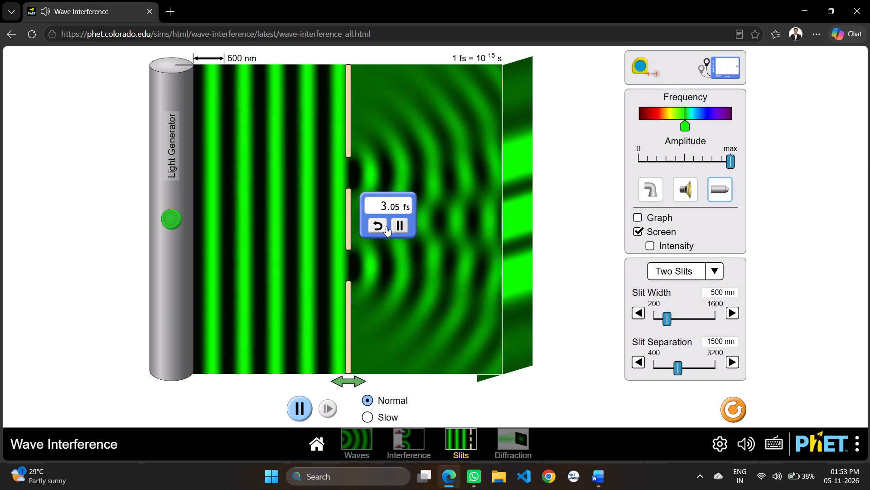
{"action": "left_click", "coordinate": [398, 226]}
{"action": "left_click_drag", "start_coordinate": [396, 205], "coordinate": [358, 212]}
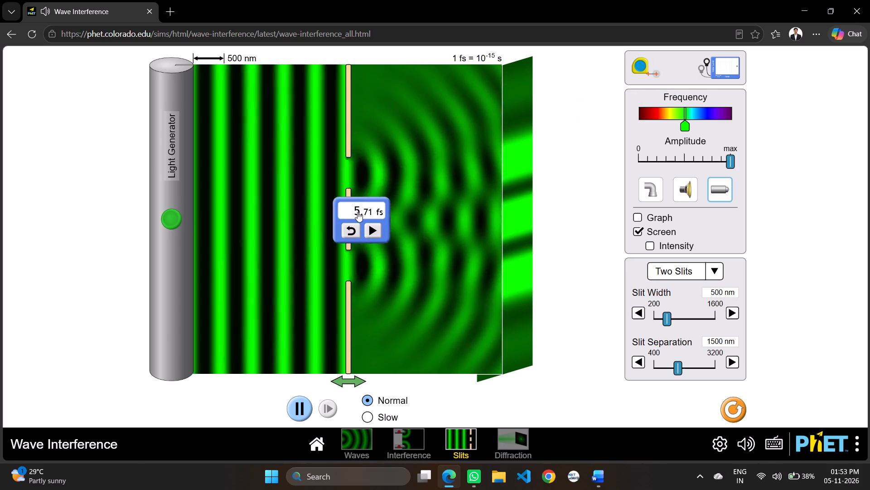
{"action": "left_click_drag", "start_coordinate": [358, 212], "coordinate": [246, 182]}
{"action": "left_click", "coordinate": [248, 196]}
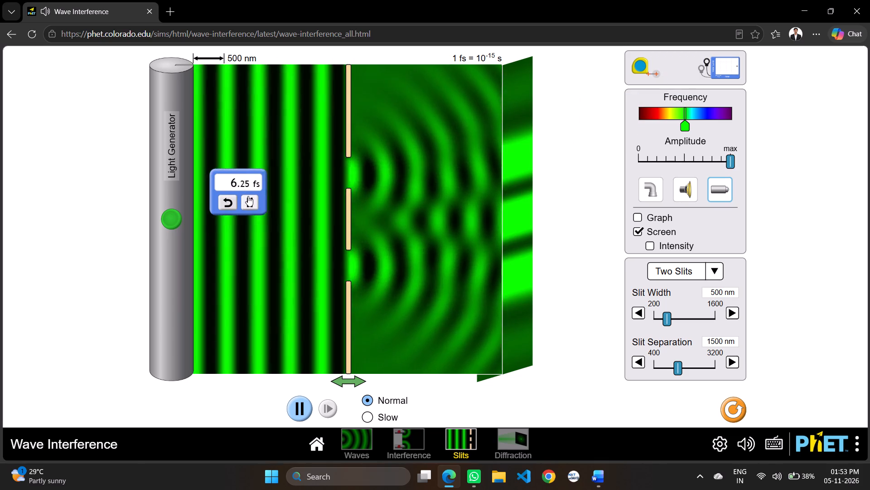
{"action": "left_click", "coordinate": [248, 196]}
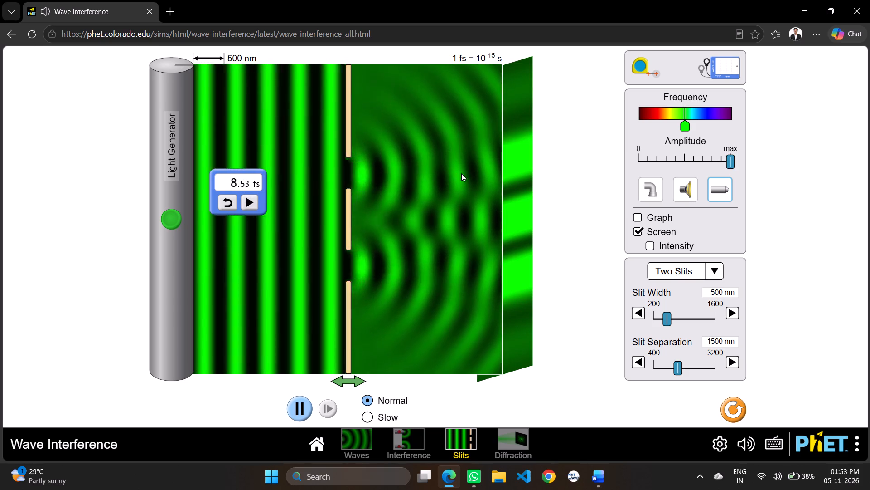
{"action": "left_click_drag", "start_coordinate": [257, 181], "coordinate": [681, 70]}
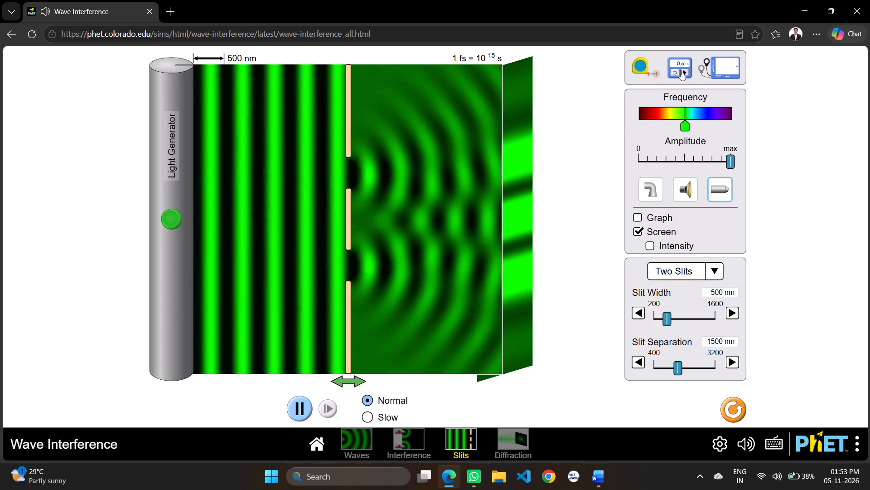
Bring out the electric field meter, try it across the wave area and park it over the lower edge of the projection screen.
{"action": "left_click_drag", "start_coordinate": [721, 64], "coordinate": [332, 216]}
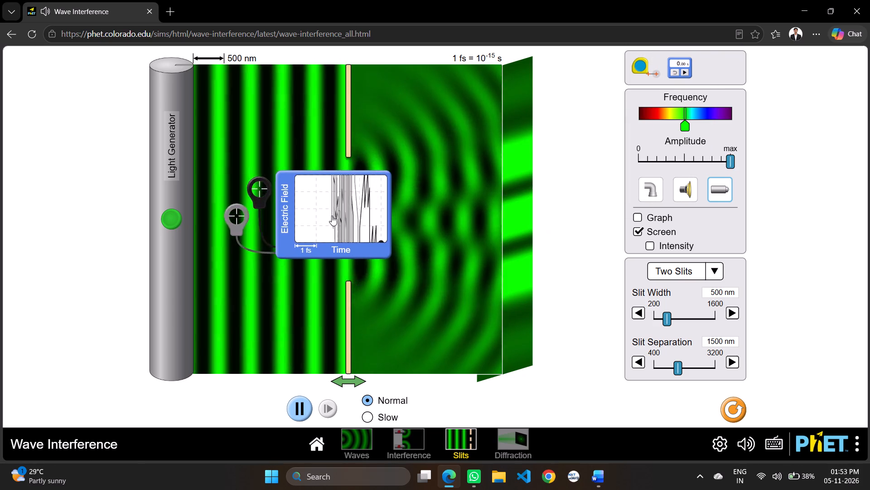
{"action": "left_click_drag", "start_coordinate": [332, 216], "coordinate": [340, 206]}
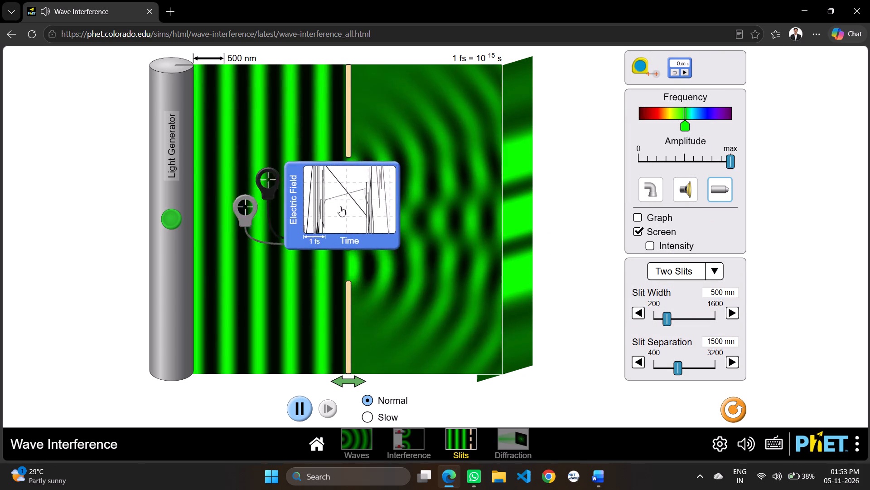
{"action": "left_click_drag", "start_coordinate": [340, 206], "coordinate": [855, 104]}
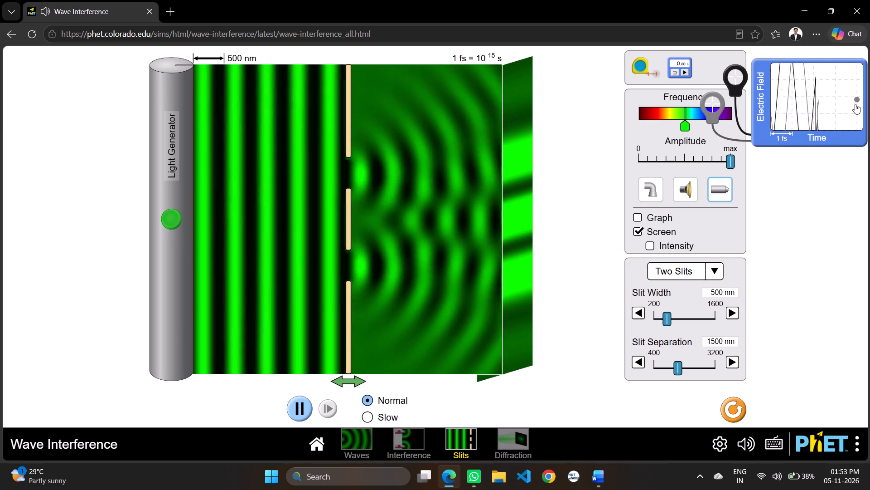
{"action": "left_click_drag", "start_coordinate": [855, 104], "coordinate": [544, 231]}
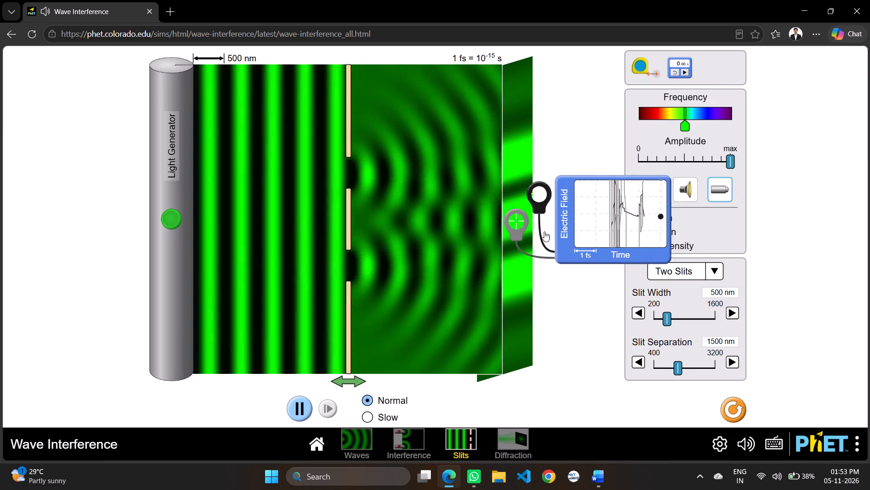
{"action": "left_click_drag", "start_coordinate": [544, 231], "coordinate": [428, 250]}
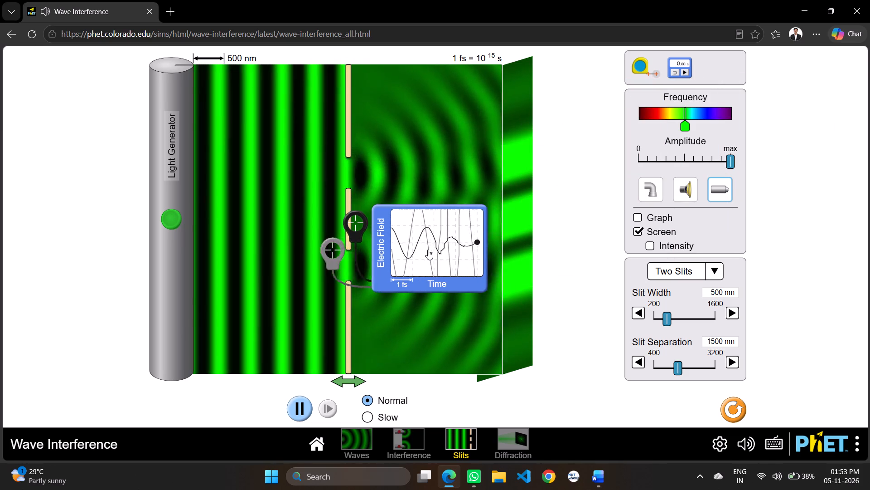
{"action": "left_click_drag", "start_coordinate": [428, 250], "coordinate": [275, 255]}
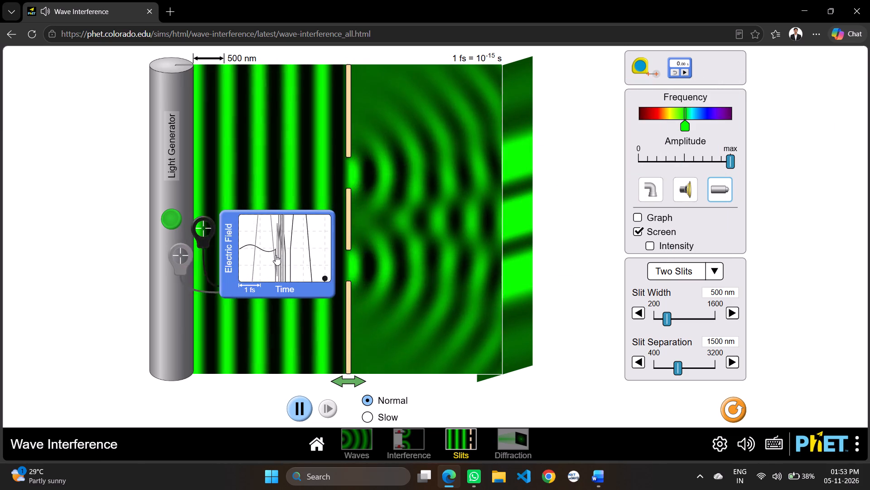
{"action": "left_click_drag", "start_coordinate": [275, 255], "coordinate": [528, 270]}
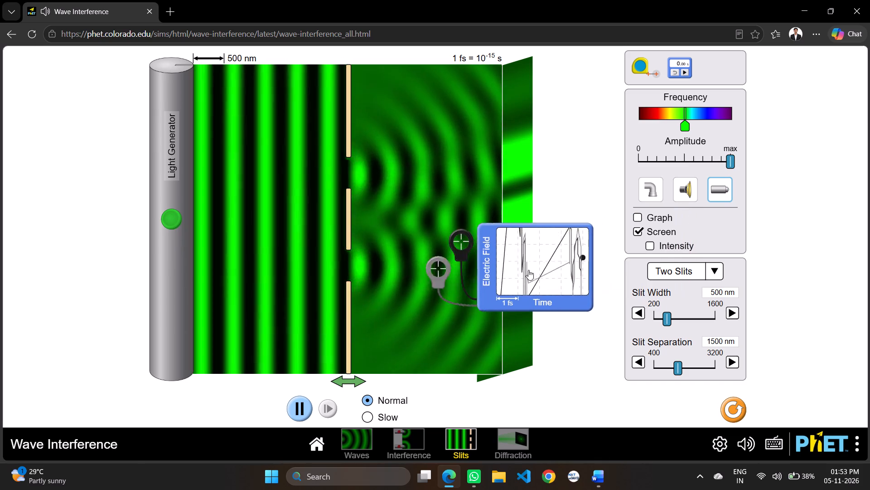
{"action": "left_click_drag", "start_coordinate": [528, 270], "coordinate": [499, 274]}
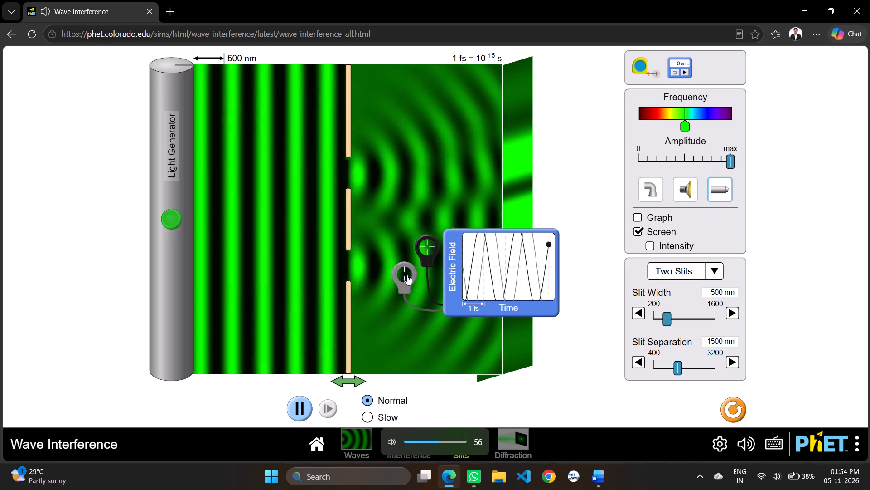
Place the grey probe in the incoming plane waves and sample the field behind the slits with the black probe, ending near the barrier's upper end.
{"action": "left_click_drag", "start_coordinate": [407, 275], "coordinate": [251, 247]}
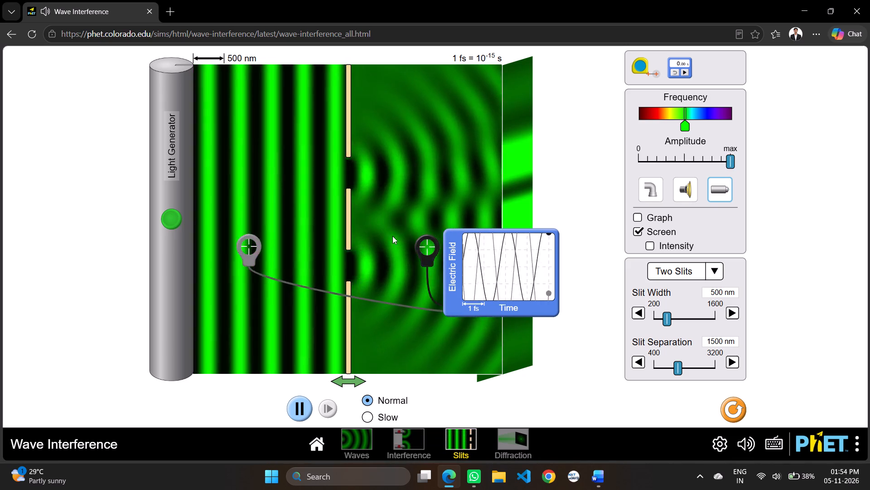
{"action": "left_click_drag", "start_coordinate": [420, 245], "coordinate": [391, 129]}
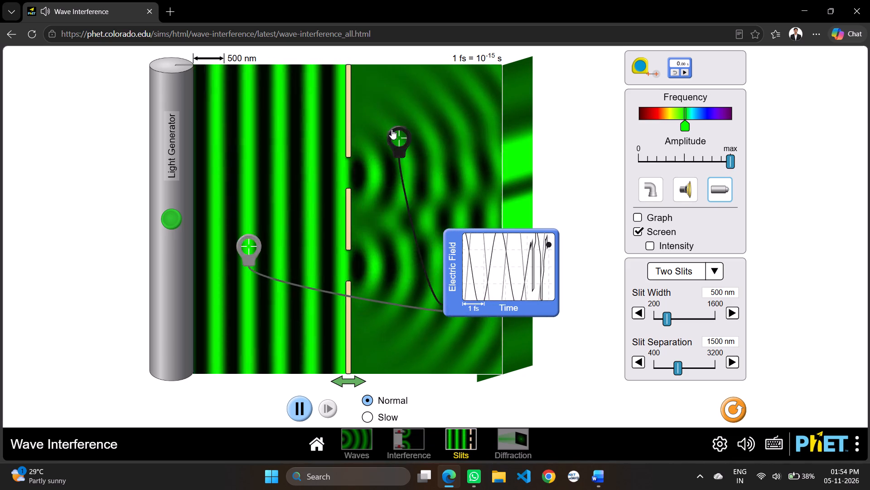
{"action": "left_click_drag", "start_coordinate": [391, 129], "coordinate": [449, 69]}
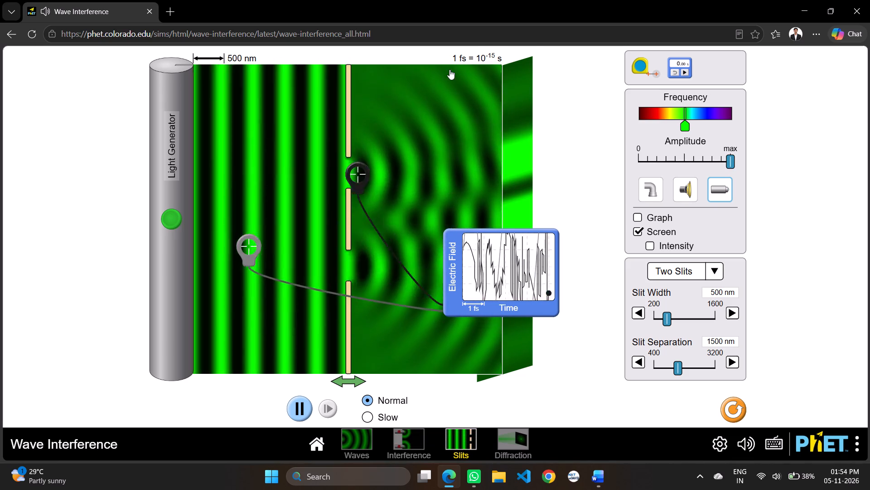
{"action": "left_click_drag", "start_coordinate": [449, 69], "coordinate": [444, 106]}
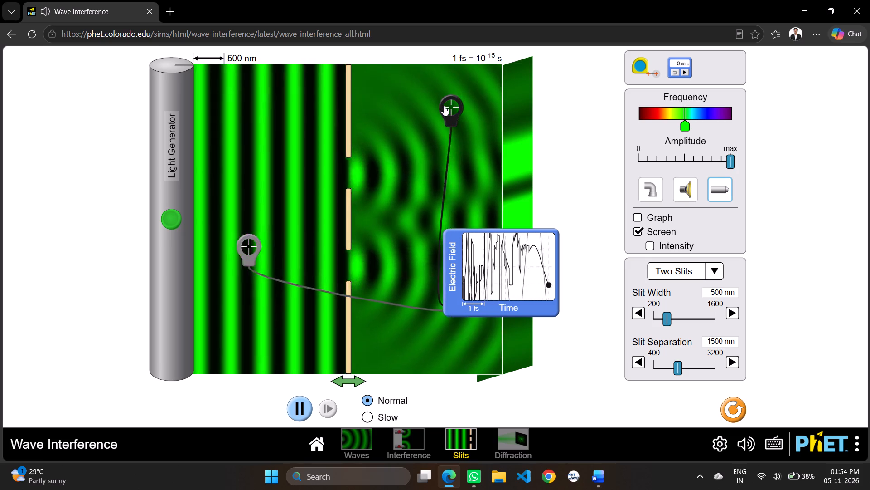
{"action": "left_click_drag", "start_coordinate": [444, 106], "coordinate": [461, 83]}
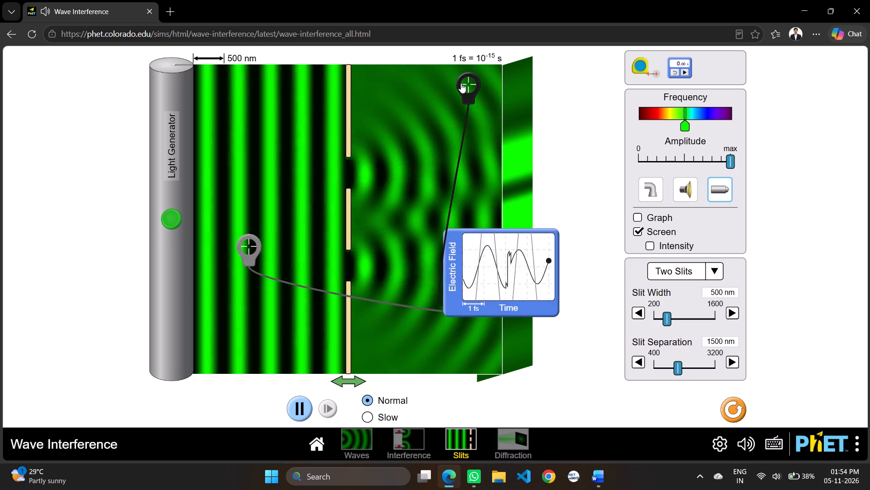
{"action": "left_click_drag", "start_coordinate": [461, 83], "coordinate": [364, 74]}
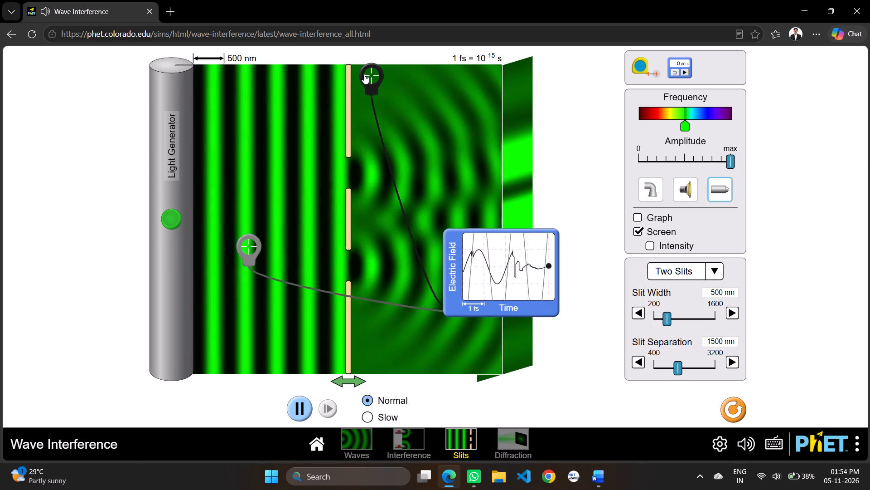
{"action": "left_click_drag", "start_coordinate": [364, 74], "coordinate": [360, 87]}
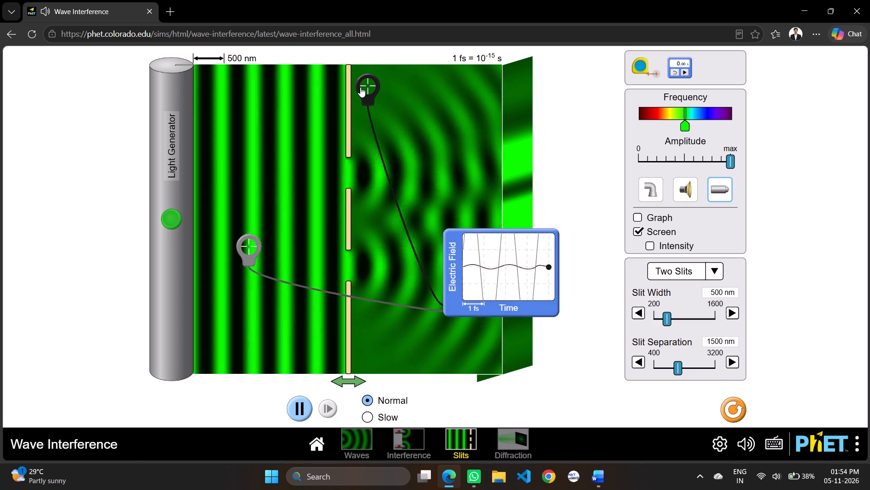
{"action": "left_click_drag", "start_coordinate": [360, 87], "coordinate": [354, 101]}
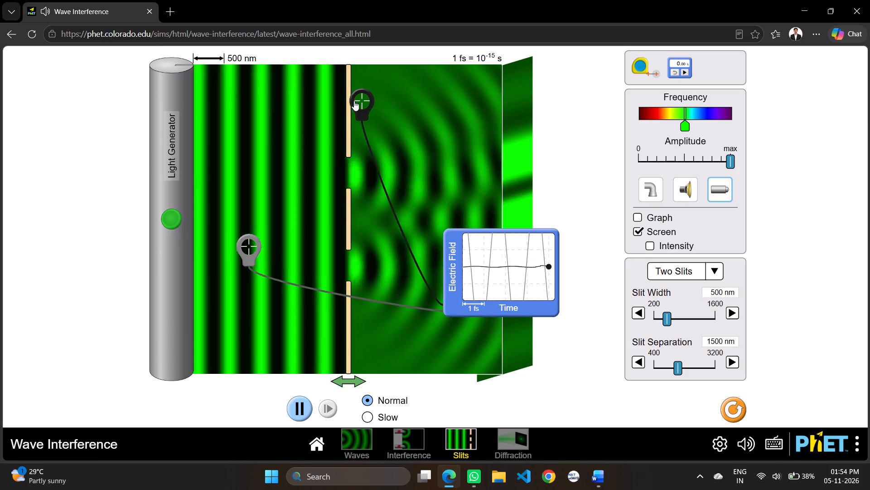
{"action": "left_click_drag", "start_coordinate": [354, 101], "coordinate": [355, 122]}
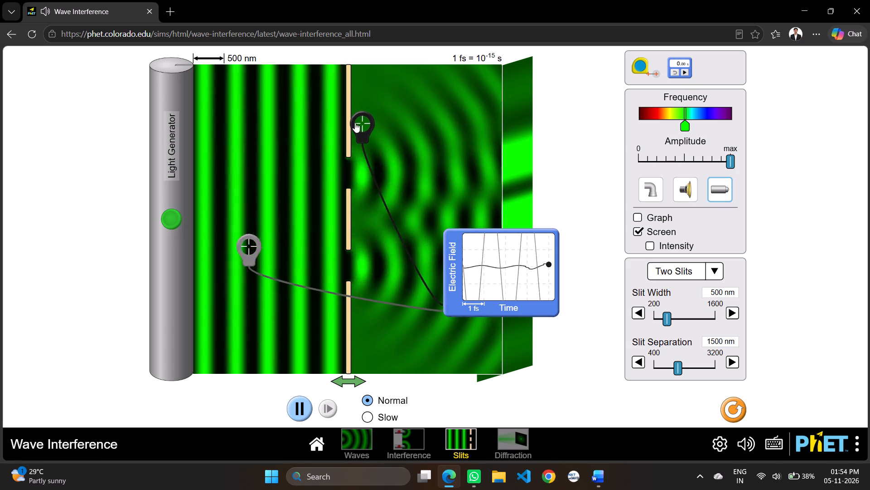
{"action": "left_click_drag", "start_coordinate": [355, 122], "coordinate": [357, 110]}
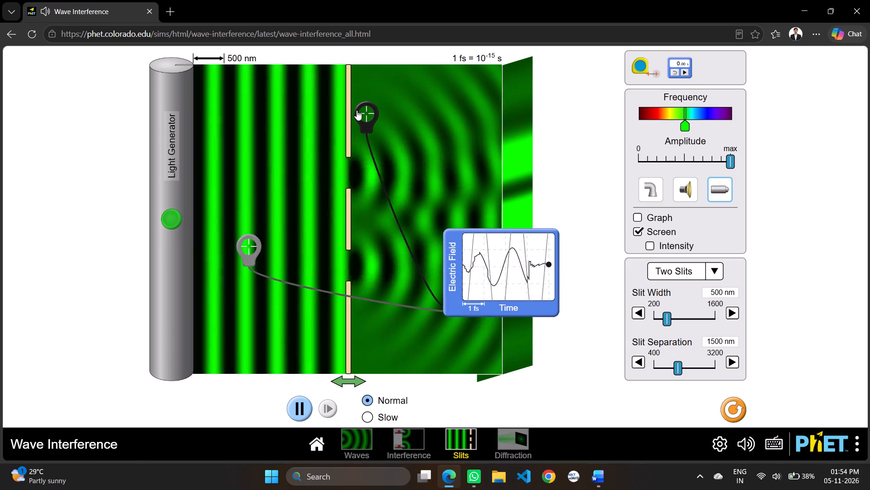
{"action": "left_click_drag", "start_coordinate": [357, 110], "coordinate": [355, 84]}
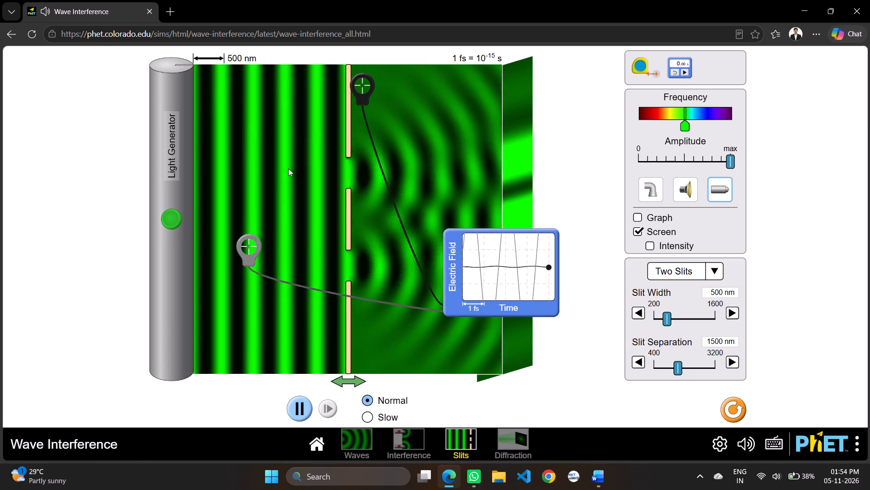
Sample the electric field with the grey probe at several high, low and near-barrier points in the incoming plane waves.
{"action": "left_click_drag", "start_coordinate": [248, 245], "coordinate": [240, 96]}
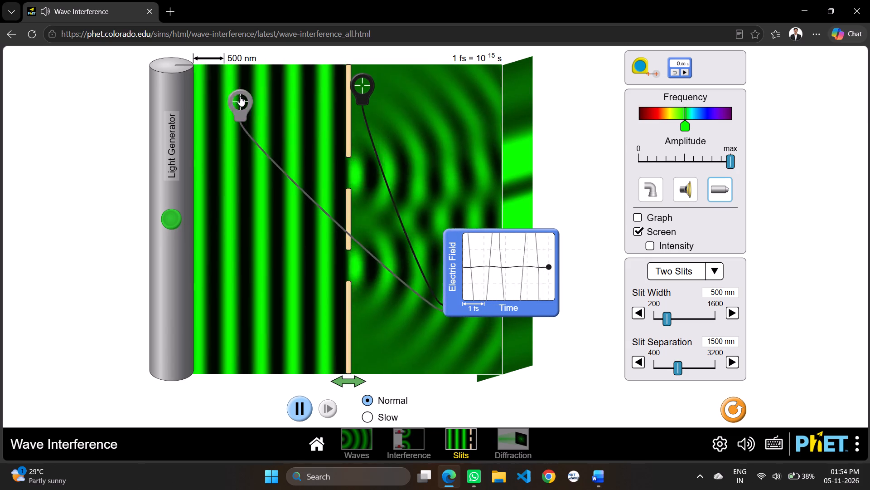
{"action": "left_click_drag", "start_coordinate": [240, 96], "coordinate": [240, 91]}
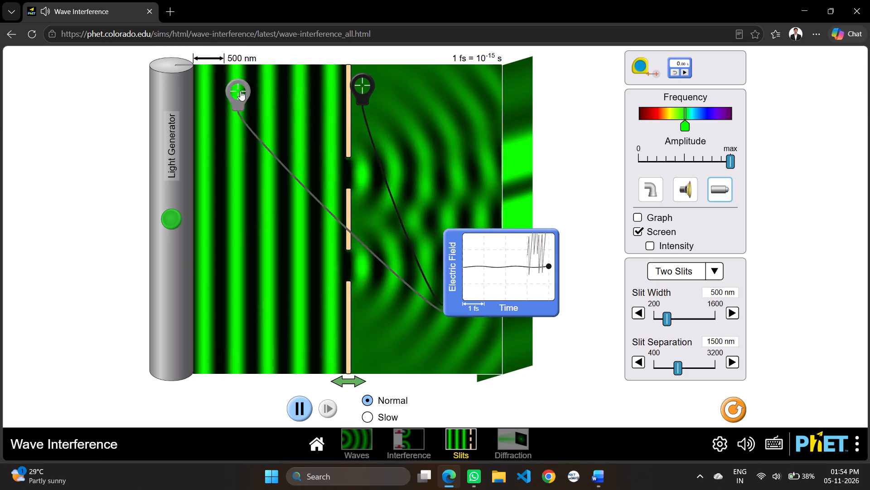
{"action": "left_click_drag", "start_coordinate": [240, 91], "coordinate": [300, 92]}
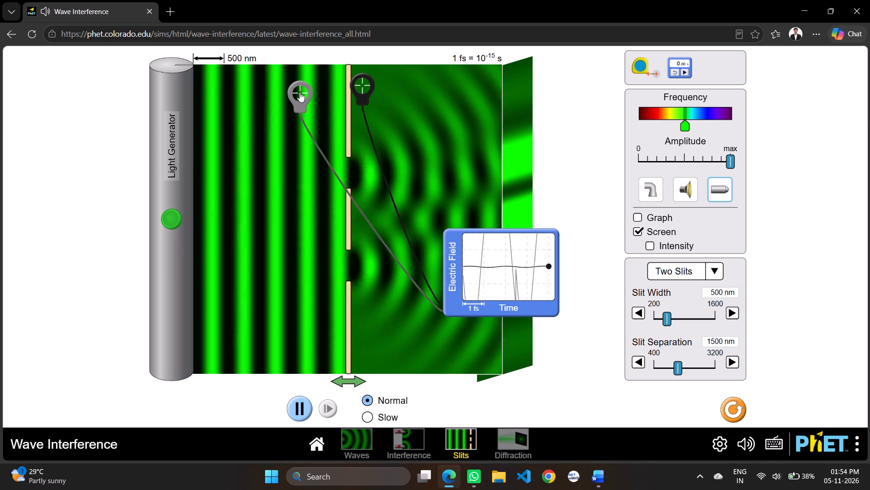
{"action": "left_click_drag", "start_coordinate": [300, 92], "coordinate": [290, 350]}
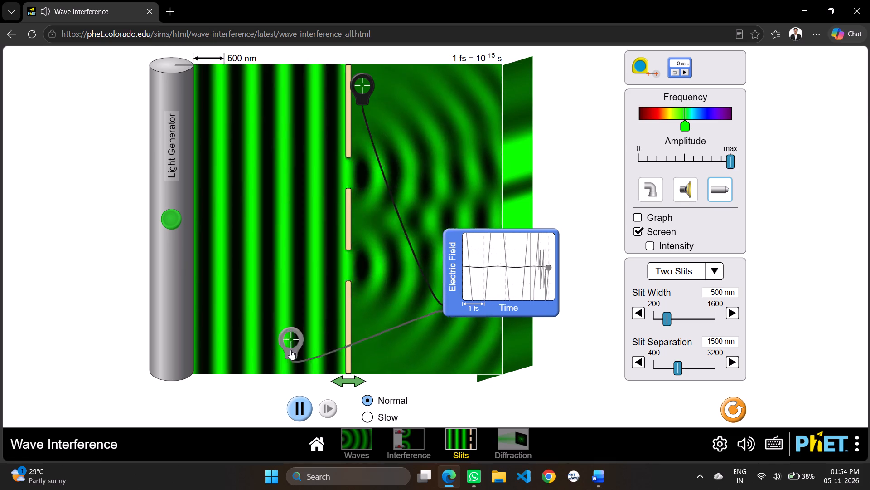
{"action": "left_click_drag", "start_coordinate": [290, 350], "coordinate": [312, 245]}
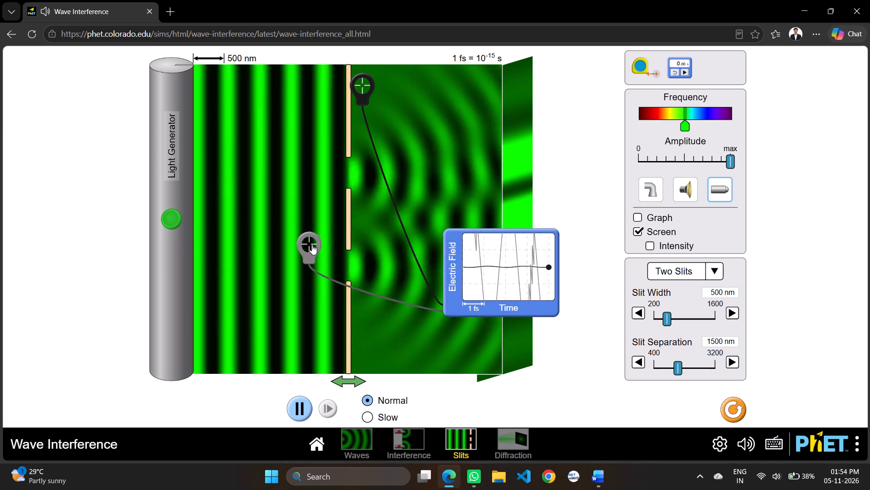
{"action": "left_click_drag", "start_coordinate": [312, 245], "coordinate": [327, 234]}
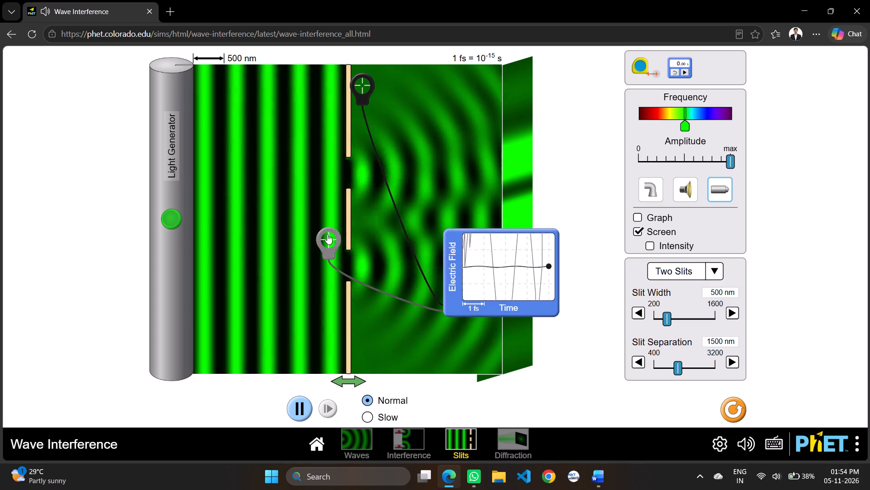
{"action": "left_click_drag", "start_coordinate": [327, 234], "coordinate": [319, 166]}
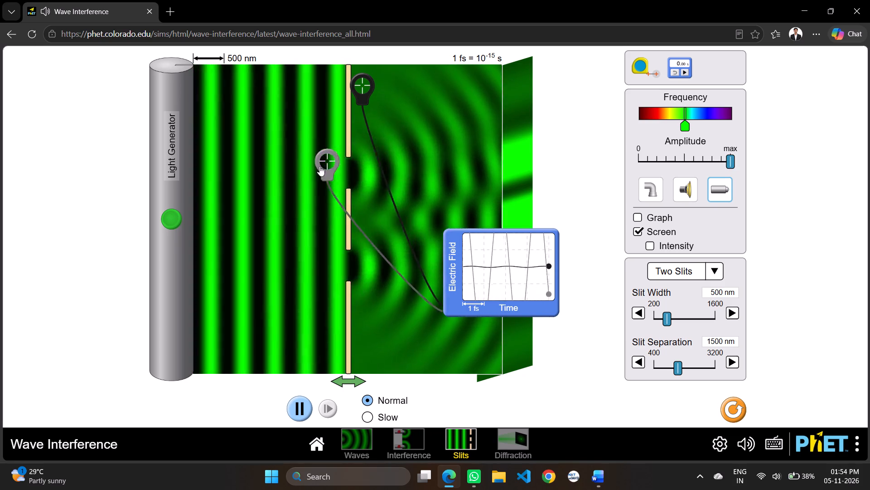
{"action": "left_click_drag", "start_coordinate": [319, 166], "coordinate": [284, 256]}
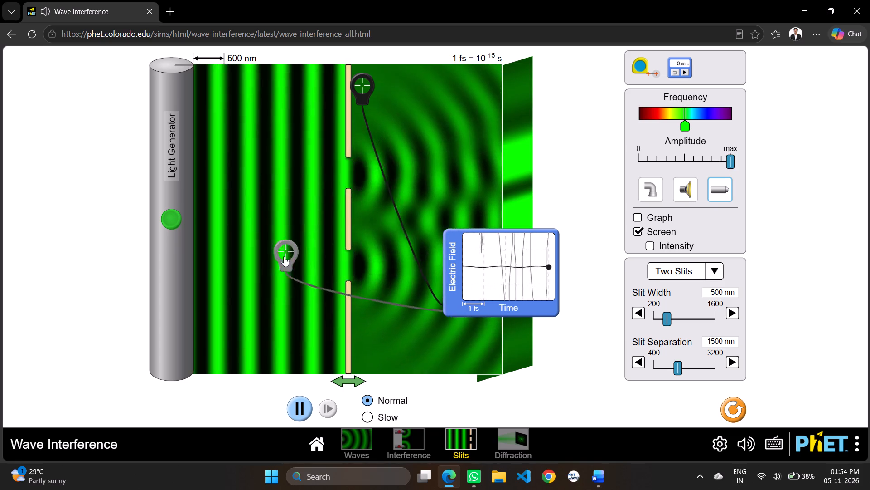
{"action": "left_click_drag", "start_coordinate": [284, 256], "coordinate": [261, 304]}
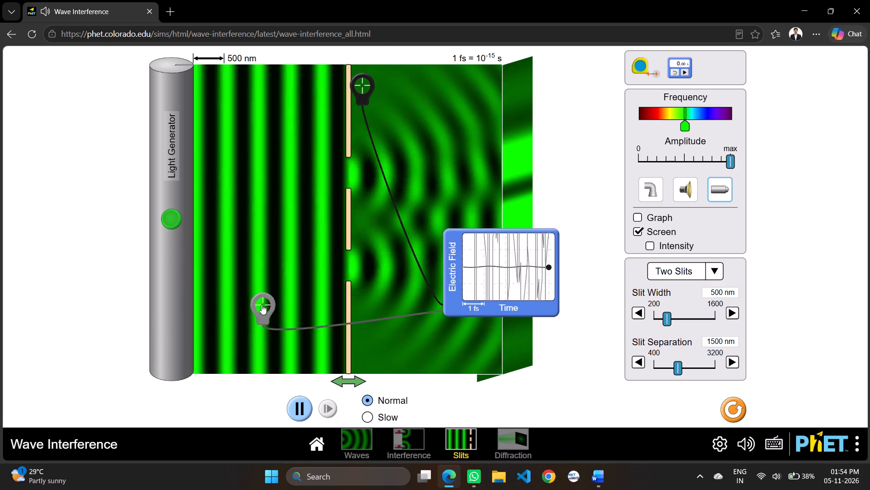
Sample the field beyond the slits with the grey probe, including at the black probe's spot, ending in the central interference region above the meter.
{"action": "left_click_drag", "start_coordinate": [261, 304], "coordinate": [352, 191]}
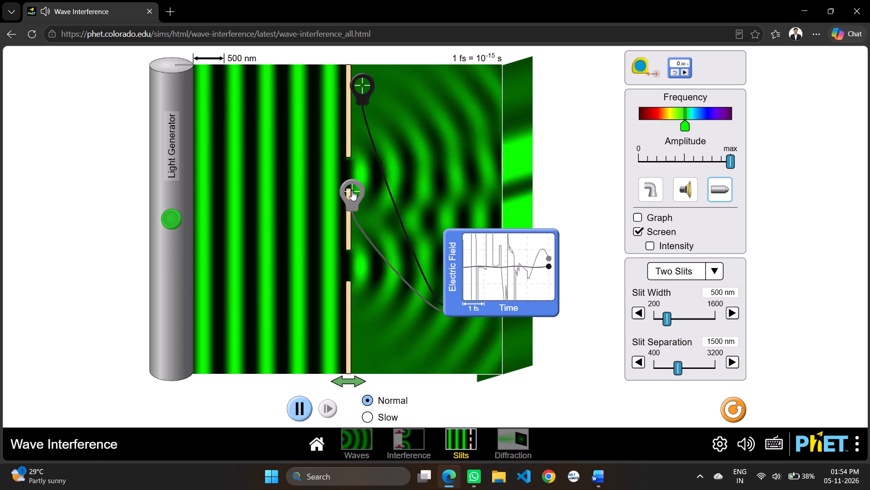
{"action": "left_click_drag", "start_coordinate": [352, 191], "coordinate": [399, 159]}
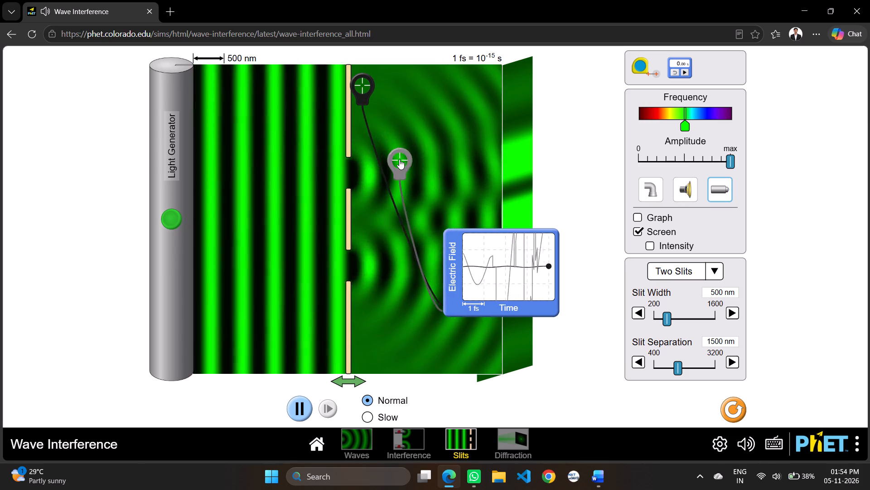
{"action": "left_click_drag", "start_coordinate": [399, 159], "coordinate": [484, 137]}
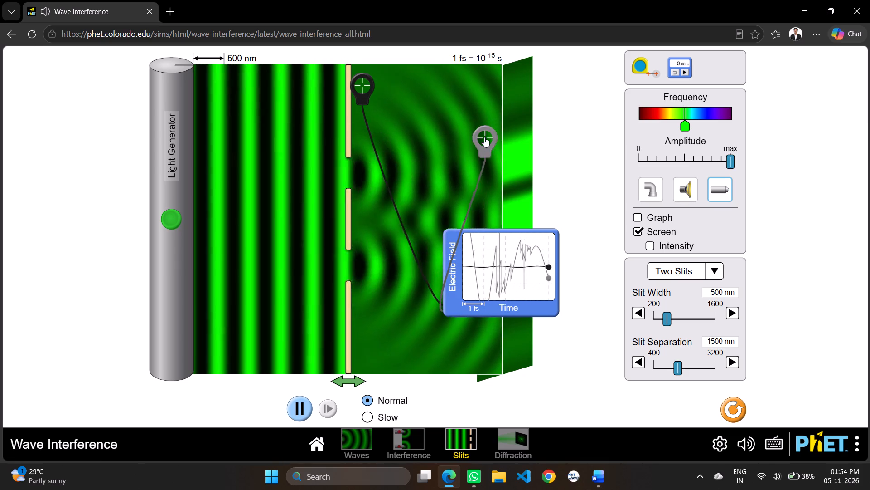
{"action": "left_click_drag", "start_coordinate": [484, 137], "coordinate": [480, 80]}
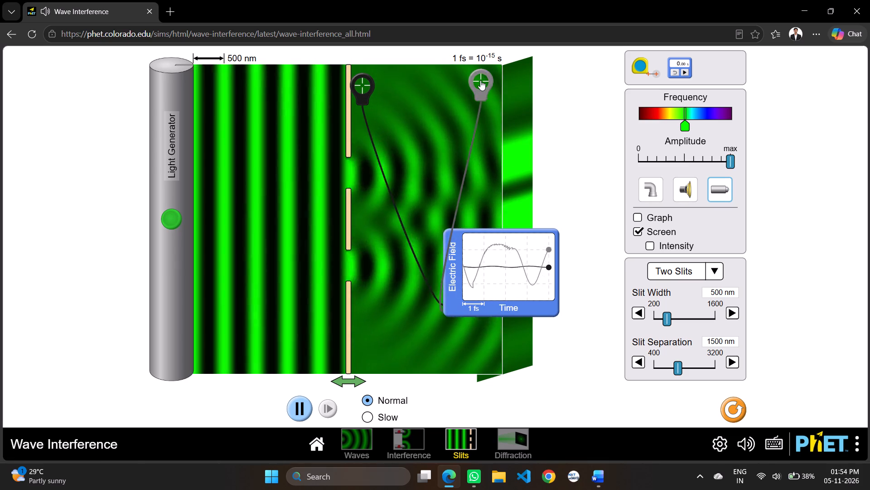
{"action": "left_click_drag", "start_coordinate": [480, 80], "coordinate": [367, 103]}
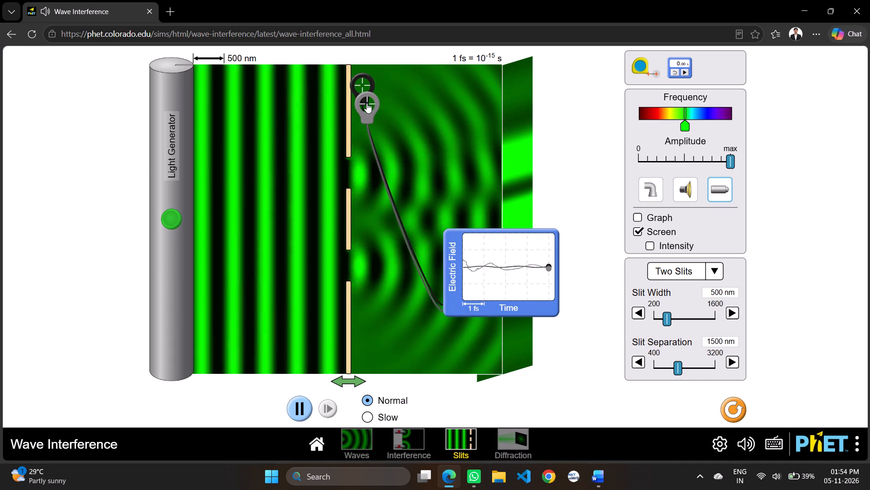
{"action": "left_click_drag", "start_coordinate": [367, 103], "coordinate": [362, 84]}
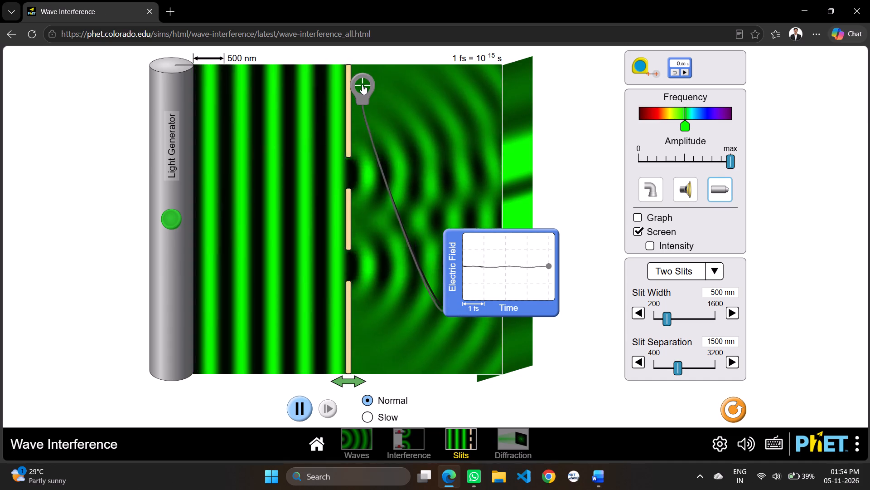
{"action": "left_click_drag", "start_coordinate": [362, 84], "coordinate": [455, 206]}
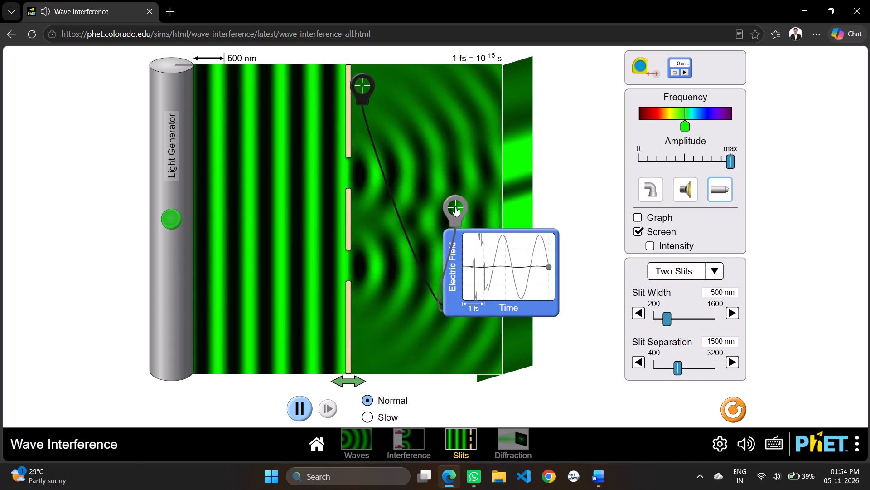
Sample the electric field with the grey probe just behind the lower slit and at several incoming plane-wave points, ending high beside the light generator.
{"action": "left_click_drag", "start_coordinate": [455, 206], "coordinate": [363, 255]}
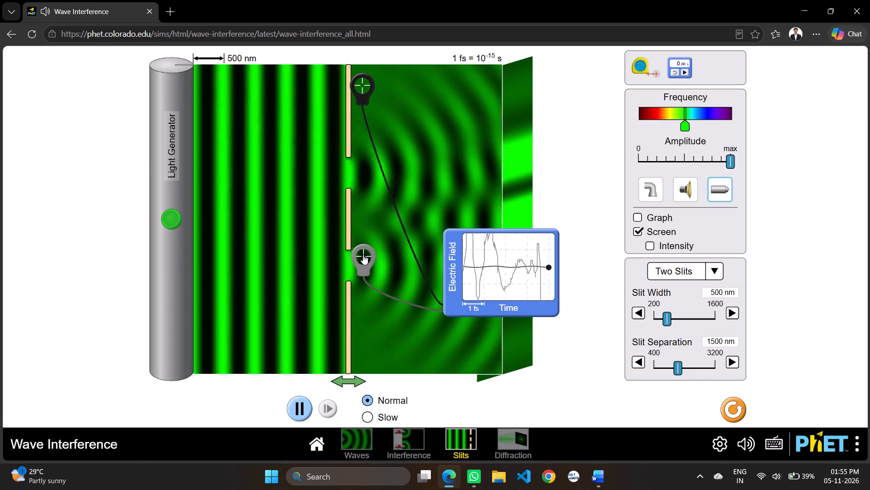
{"action": "left_click_drag", "start_coordinate": [363, 255], "coordinate": [214, 203]}
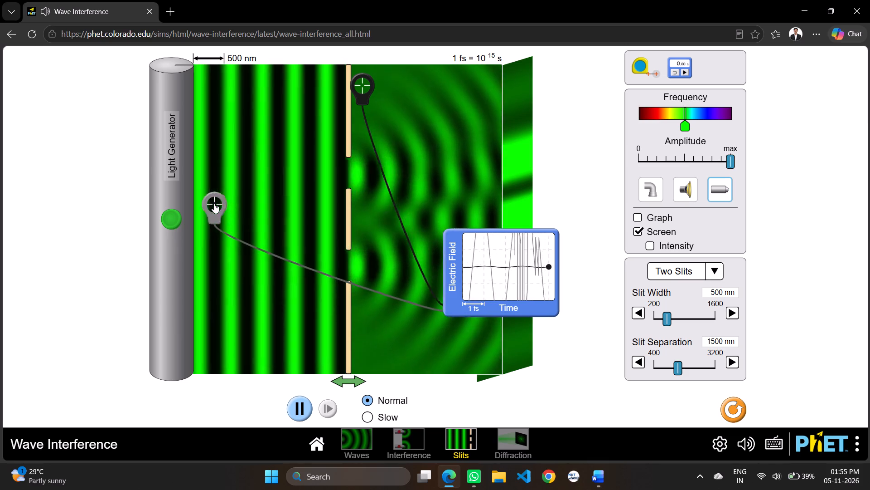
{"action": "left_click_drag", "start_coordinate": [214, 203], "coordinate": [250, 190]}
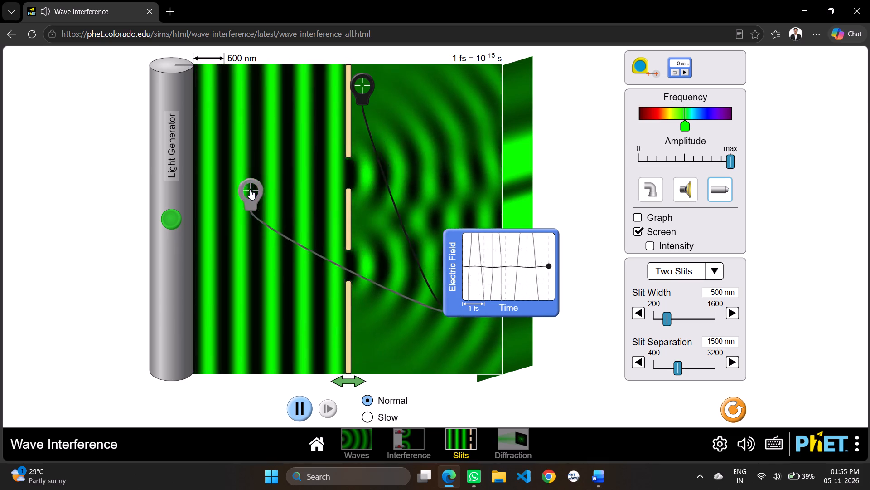
{"action": "left_click_drag", "start_coordinate": [250, 190], "coordinate": [235, 133]}
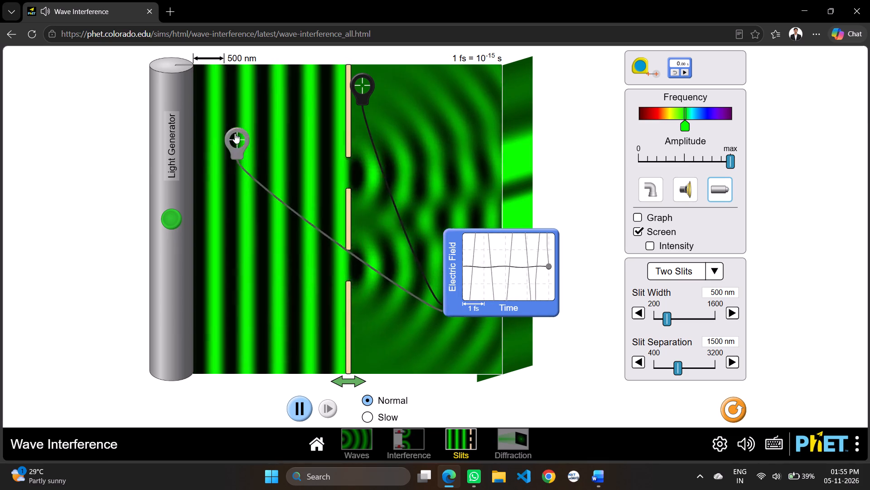
{"action": "left_click_drag", "start_coordinate": [235, 133], "coordinate": [205, 84]}
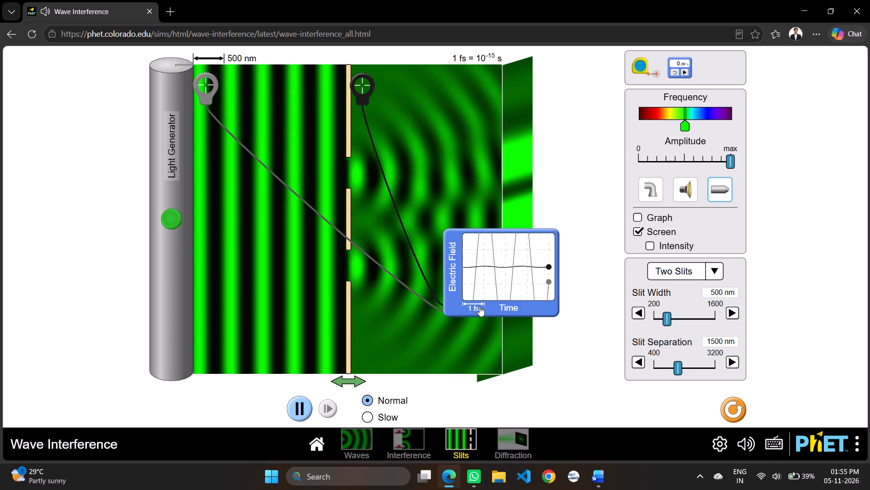
Put the electric field meter and its probes back in the simulation's toolbox.
{"action": "left_click_drag", "start_coordinate": [469, 304], "coordinate": [566, 252]}
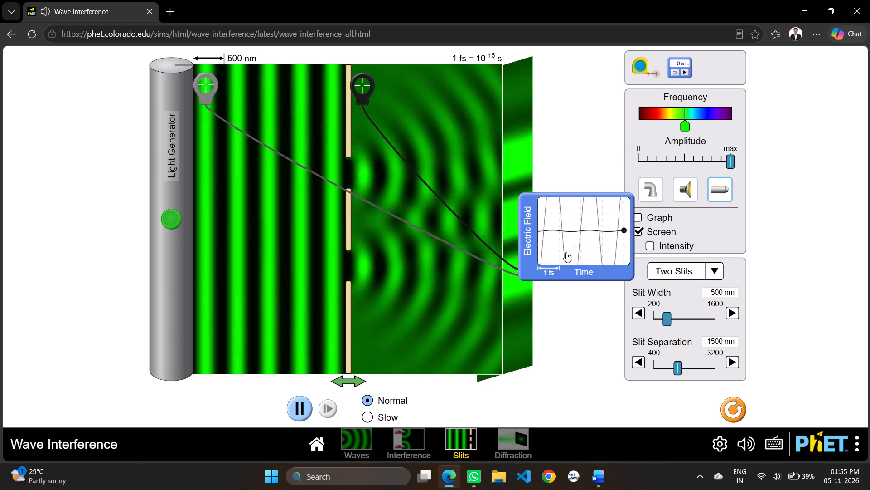
{"action": "left_click_drag", "start_coordinate": [566, 252], "coordinate": [686, 89]}
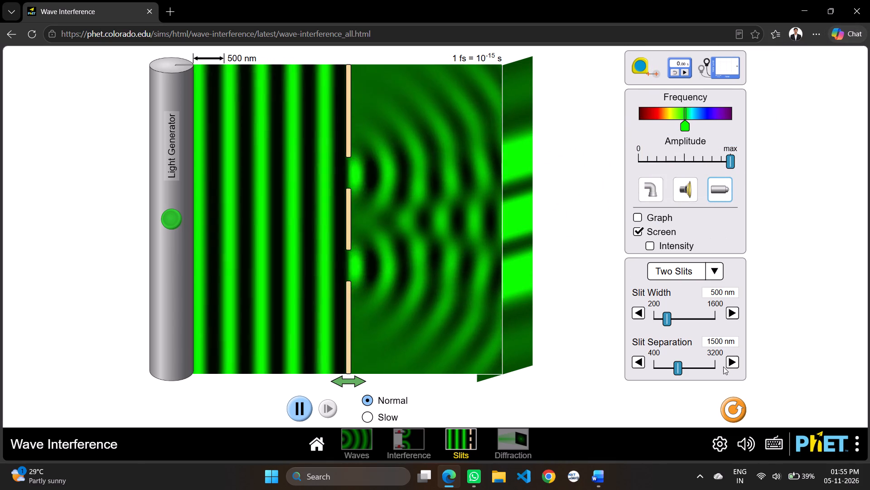
{"action": "left_click_drag", "start_coordinate": [691, 366], "coordinate": [673, 393]}
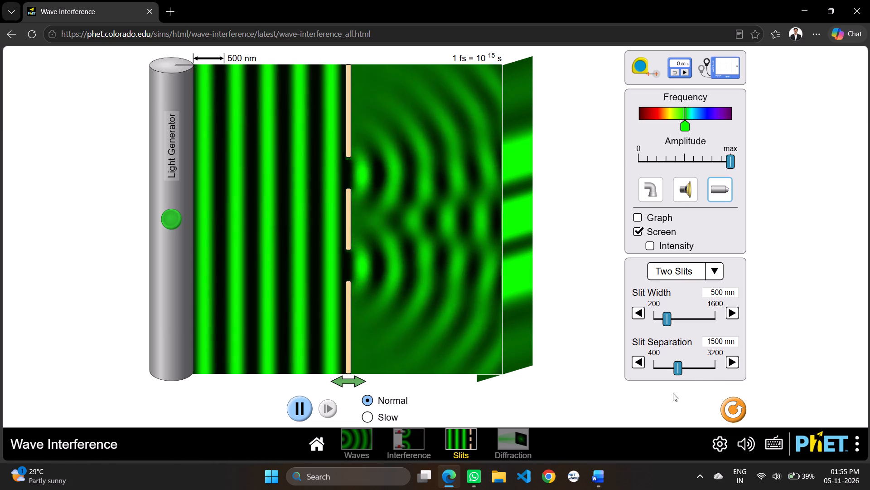
Minimize the simulation's browser window and return to the Young's double slit lab report in Word.
{"action": "left_click_drag", "start_coordinate": [673, 393], "coordinate": [804, 10]}
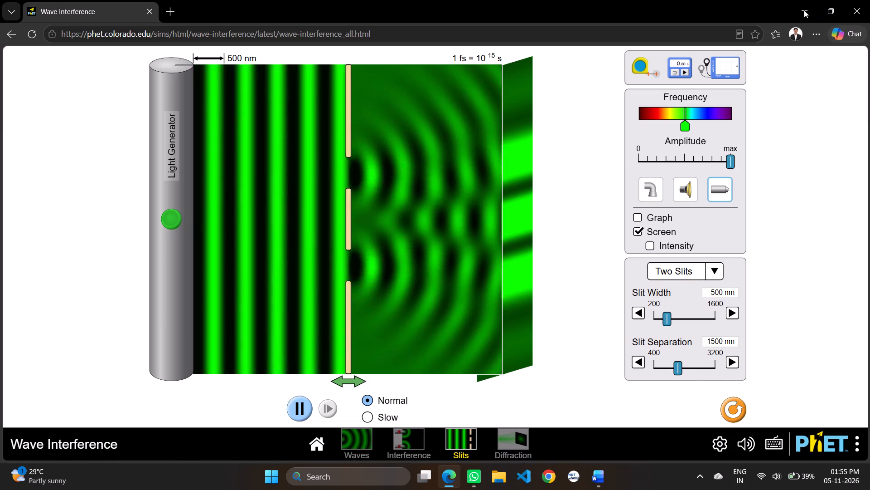
{"action": "left_click_drag", "start_coordinate": [804, 10], "coordinate": [803, 9]}
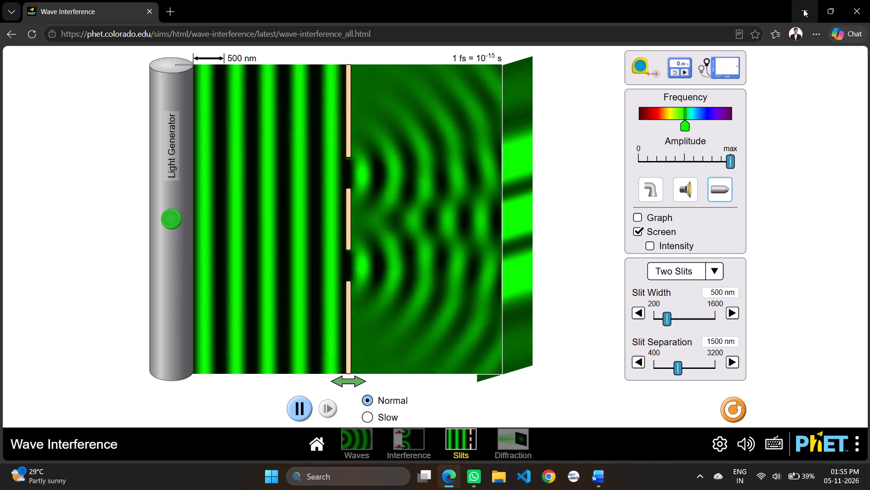
{"action": "left_click", "coordinate": [803, 9]}
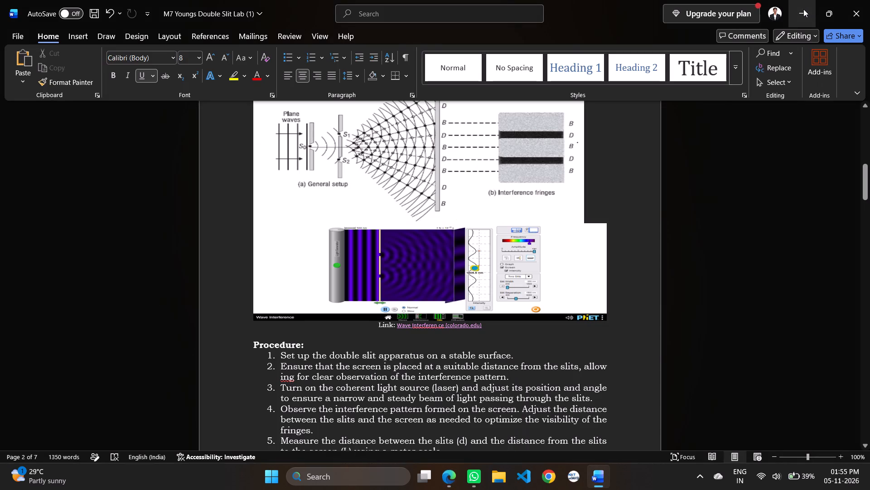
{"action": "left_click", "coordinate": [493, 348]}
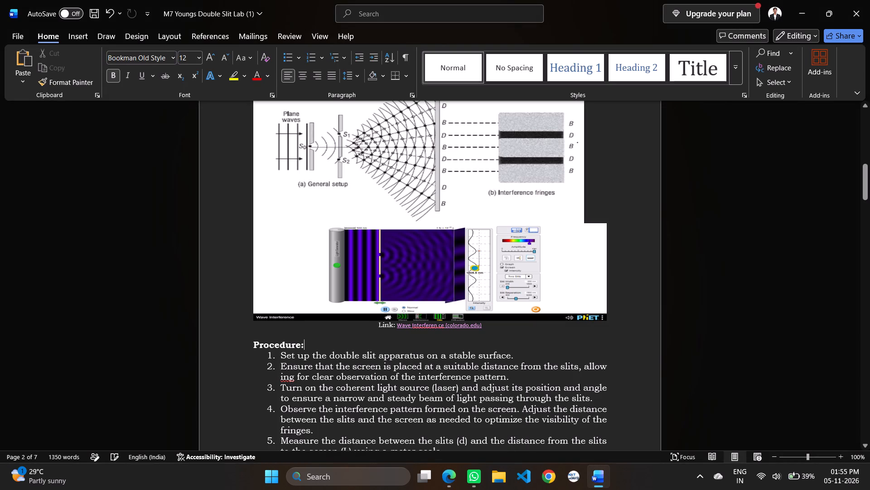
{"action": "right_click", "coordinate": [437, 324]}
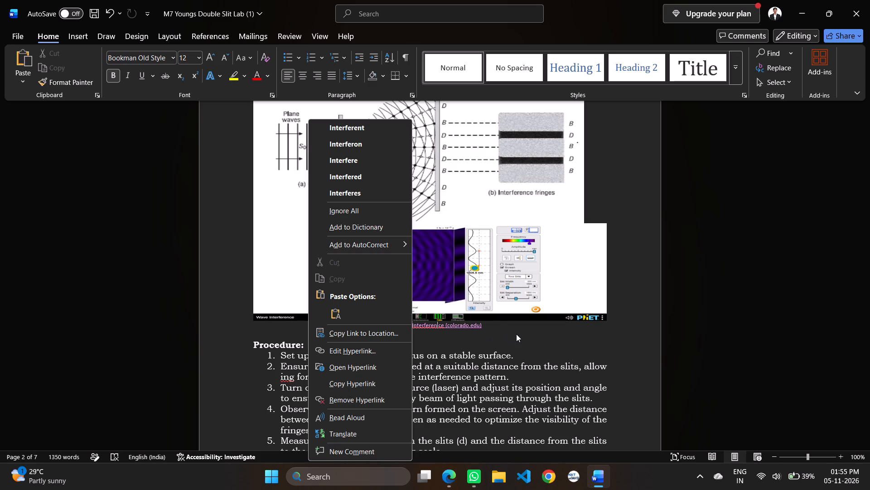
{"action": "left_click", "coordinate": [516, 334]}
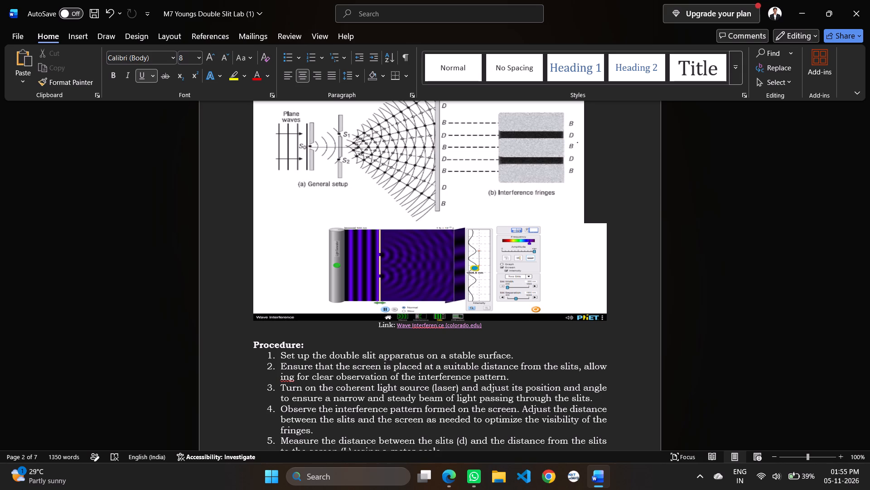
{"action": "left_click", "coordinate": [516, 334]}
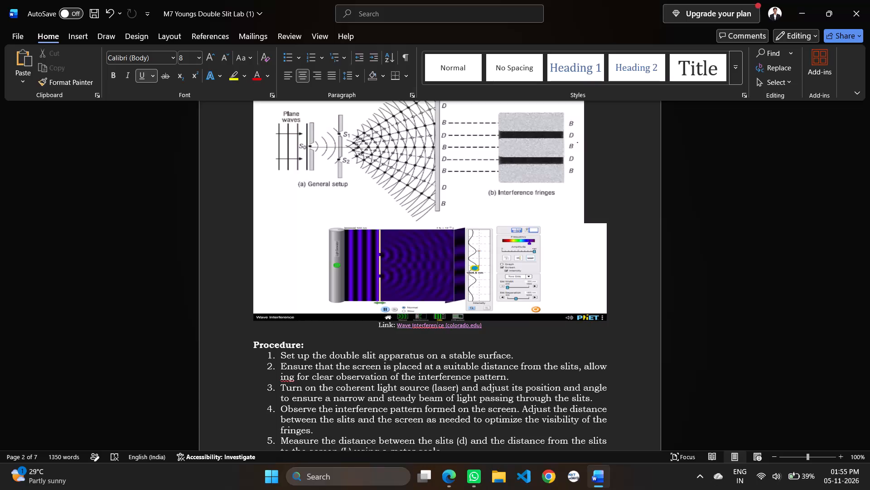
Review the report's procedure, the slit distances and the fringe table under Data and Observations.
{"action": "scroll", "coordinate": [437, 341], "scroll_direction": "down", "scroll_amount": 3}
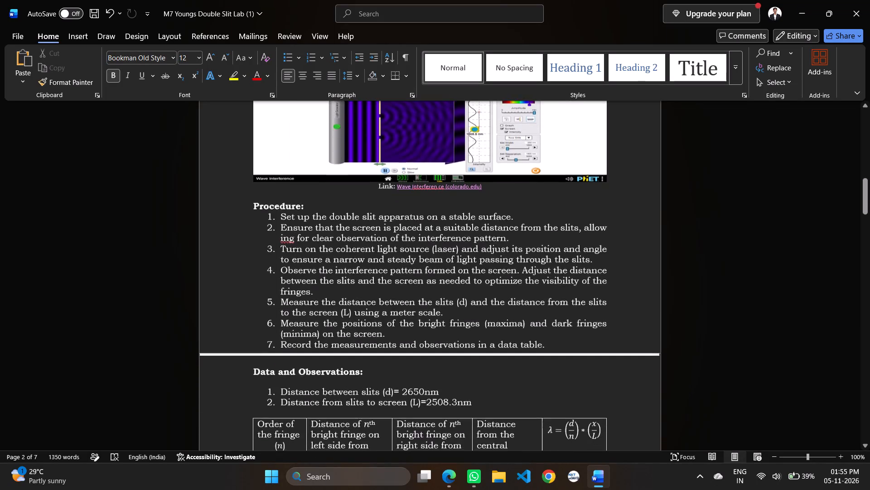
{"action": "scroll", "coordinate": [437, 341], "scroll_direction": "down", "scroll_amount": 5}
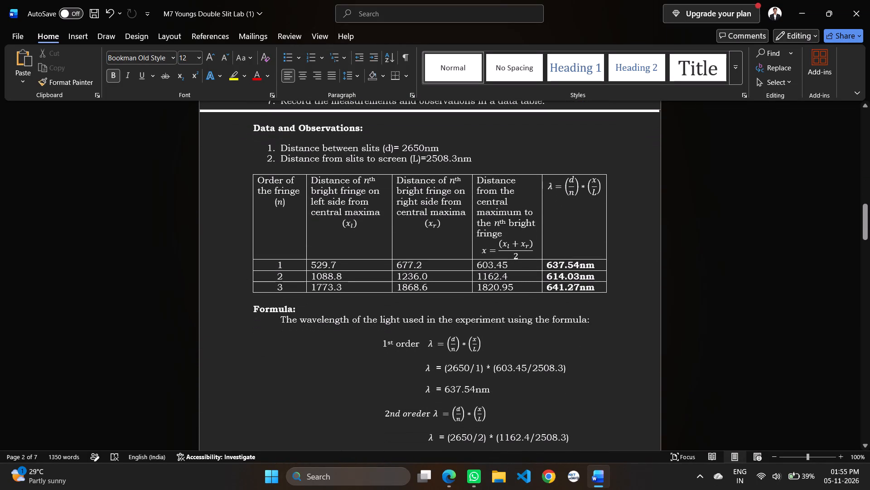
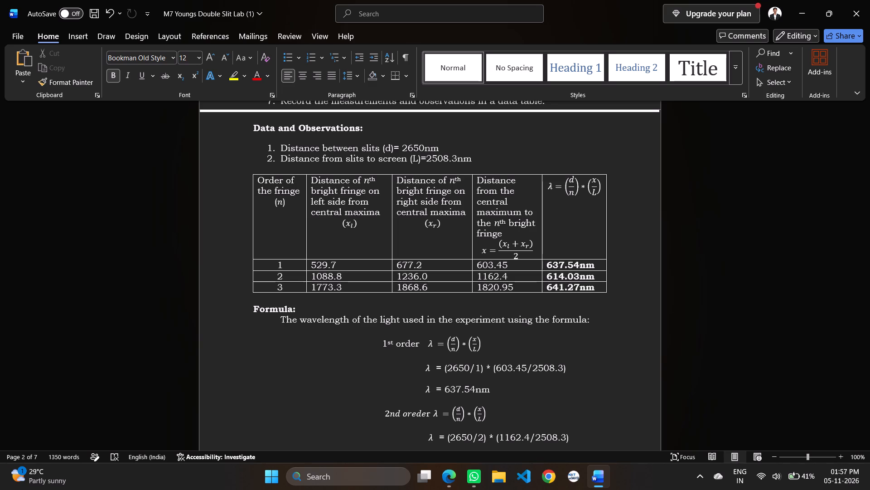
Review the lab report from the objective and experimental setup through the procedure to the Data and Observations table.
{"action": "scroll", "coordinate": [410, 296], "scroll_direction": "down", "scroll_amount": 2}
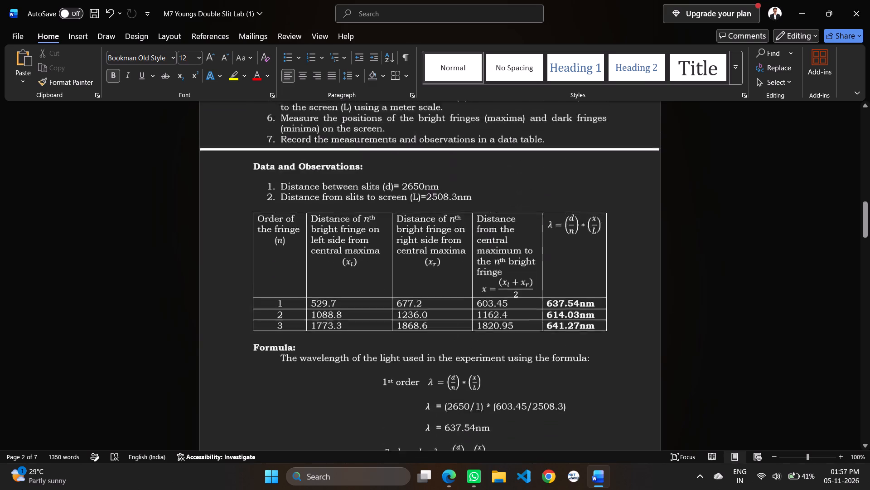
{"action": "scroll", "coordinate": [410, 296], "scroll_direction": "down", "scroll_amount": 2}
{"action": "scroll", "coordinate": [410, 296], "scroll_direction": "up", "scroll_amount": 7}
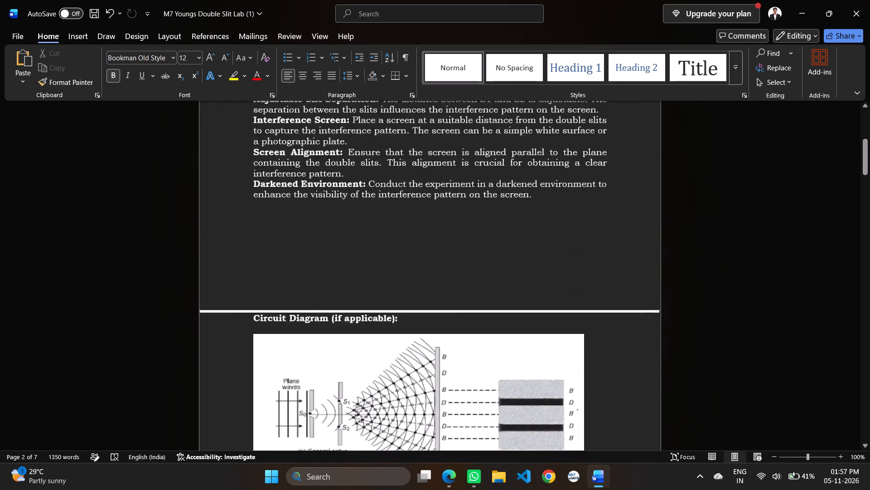
{"action": "scroll", "coordinate": [410, 296], "scroll_direction": "up", "scroll_amount": 15}
{"action": "scroll", "coordinate": [410, 296], "scroll_direction": "down", "scroll_amount": 3}
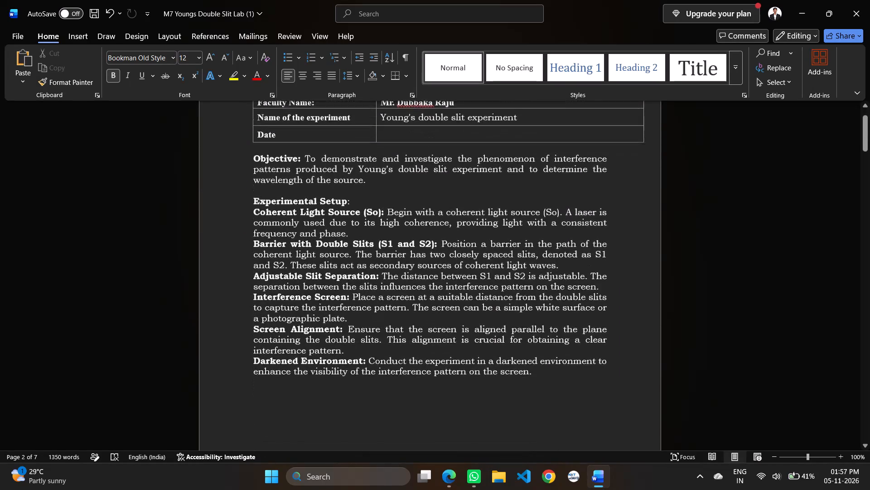
{"action": "scroll", "coordinate": [410, 296], "scroll_direction": "down", "scroll_amount": 7}
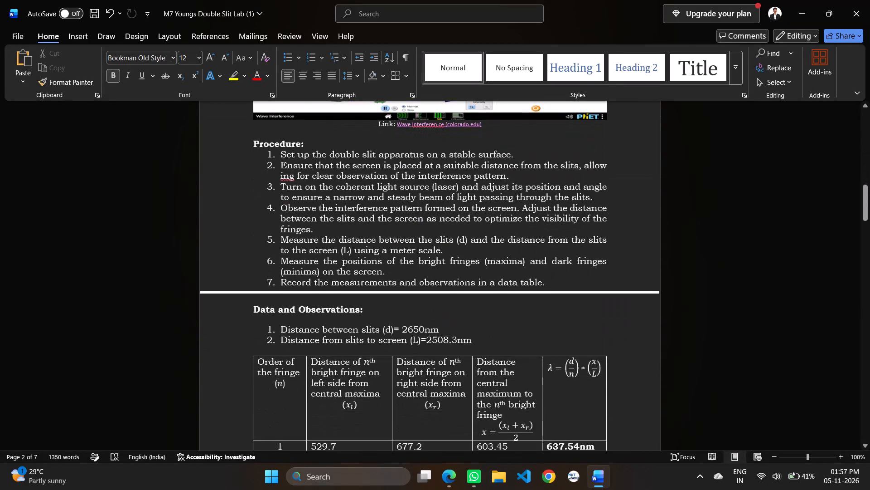
{"action": "scroll", "coordinate": [410, 296], "scroll_direction": "down", "scroll_amount": 3}
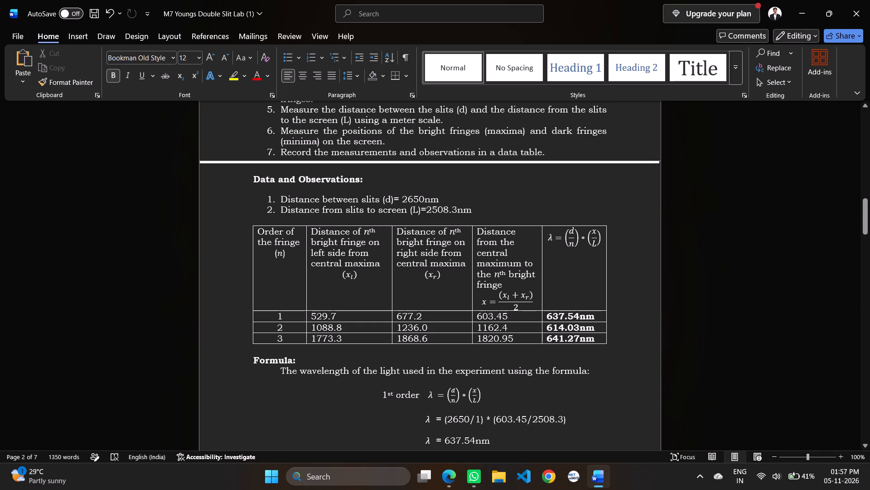
Open the Wave Interference hyperlink below the report's circuit diagram and enter the simulation's Slits screen in Edge.
{"action": "scroll", "coordinate": [483, 325], "scroll_direction": "down", "scroll_amount": 3}
{"action": "scroll", "coordinate": [483, 325], "scroll_direction": "up", "scroll_amount": 1}
{"action": "scroll", "coordinate": [483, 325], "scroll_direction": "down", "scroll_amount": 1}
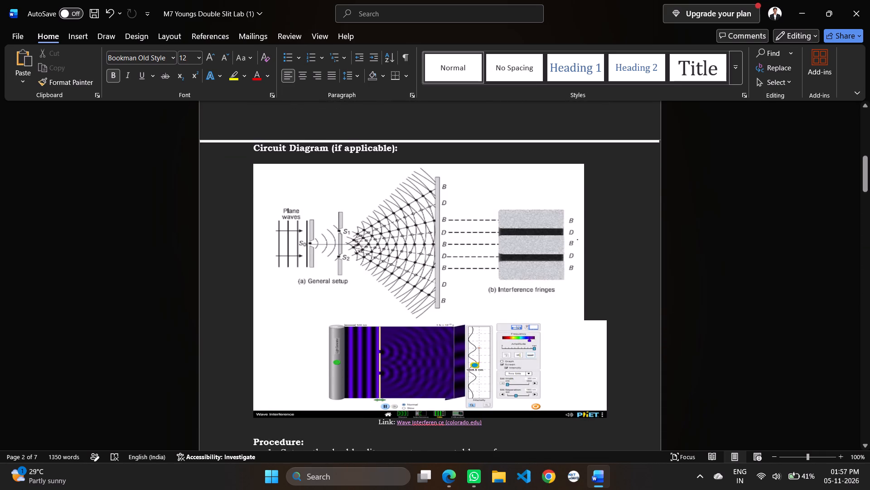
{"action": "scroll", "coordinate": [483, 325], "scroll_direction": "down", "scroll_amount": 1}
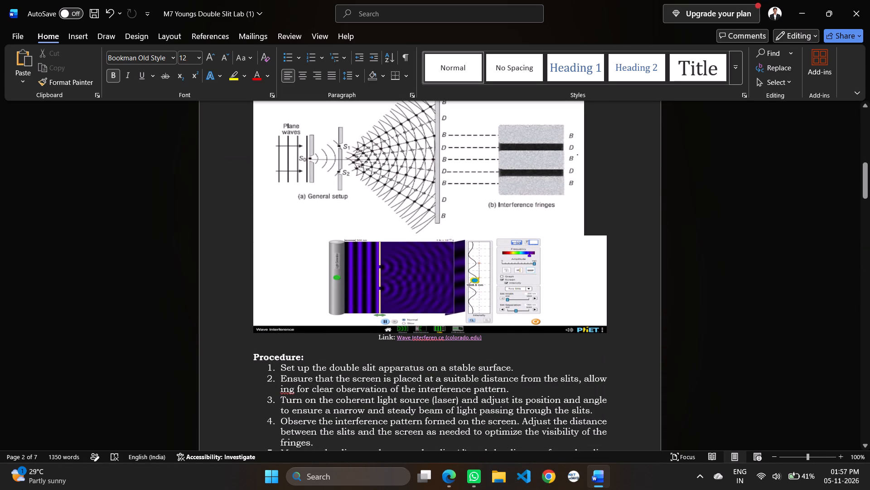
{"action": "right_click", "coordinate": [464, 336]}
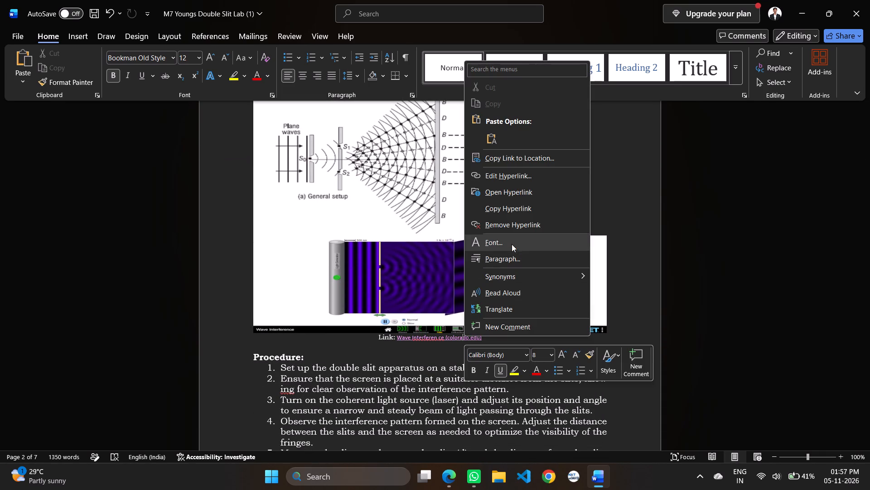
{"action": "left_click", "coordinate": [498, 188]}
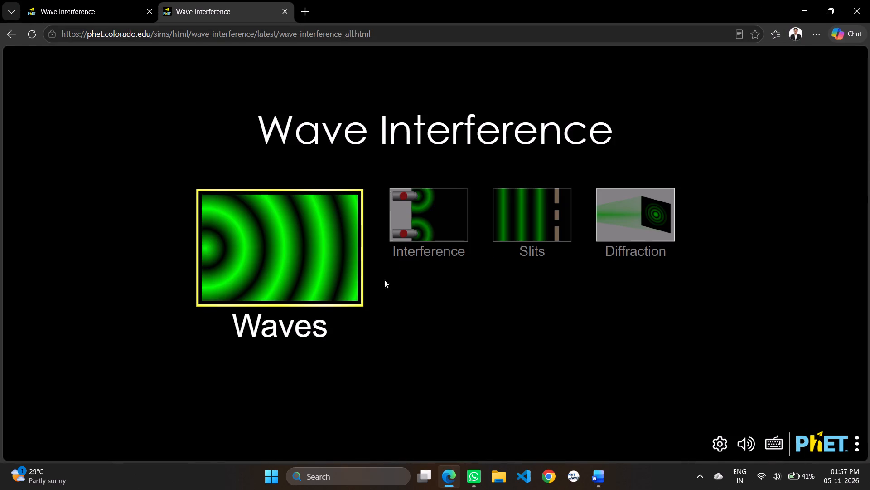
{"action": "double_click", "coordinate": [511, 226]}
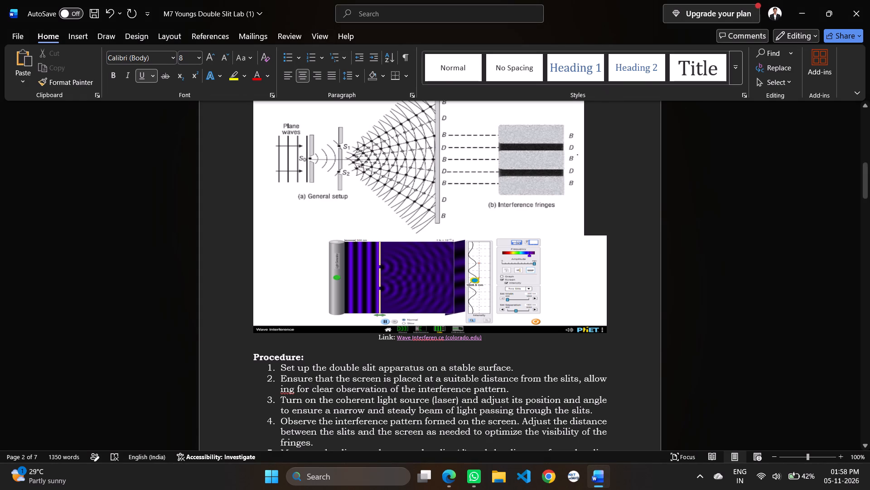
Back in the Word report, set the distance from slits to screen (L) to 2696.8 nm under Data and Observations.
{"action": "scroll", "coordinate": [502, 240], "scroll_direction": "down", "scroll_amount": 5}
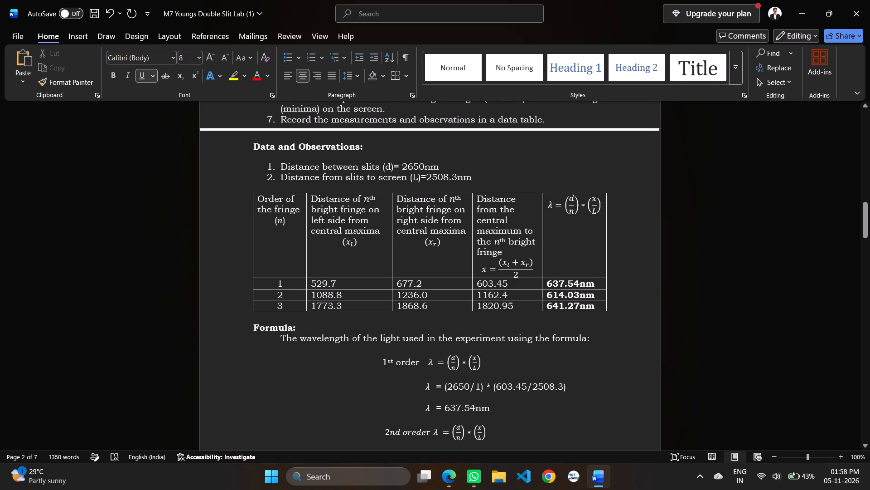
{"action": "left_click", "coordinate": [424, 163]}
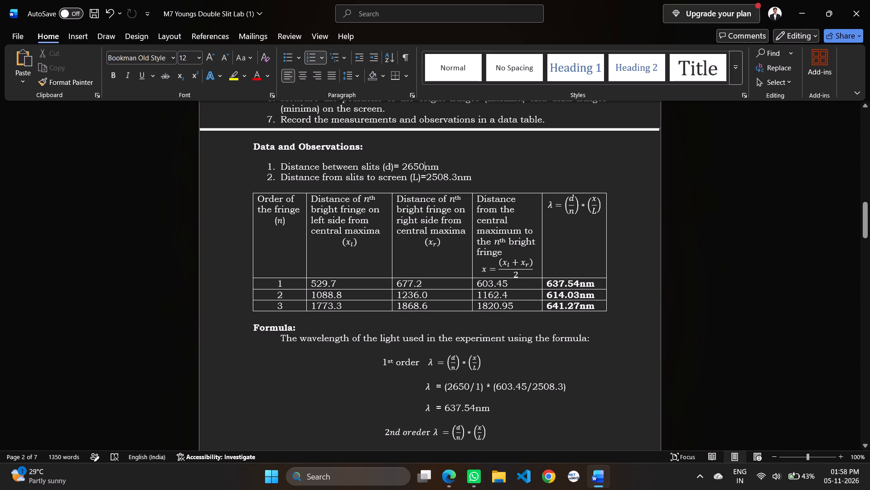
{"action": "left_click", "coordinate": [457, 176]}
{"action": "key", "text": "BackSpace"}
{"action": "key", "text": "BackSpace"}
{"action": "key", "text": "BackSpace"}
{"action": "key", "text": "BackSpace"}
{"action": "key", "text": "BackSpace"}
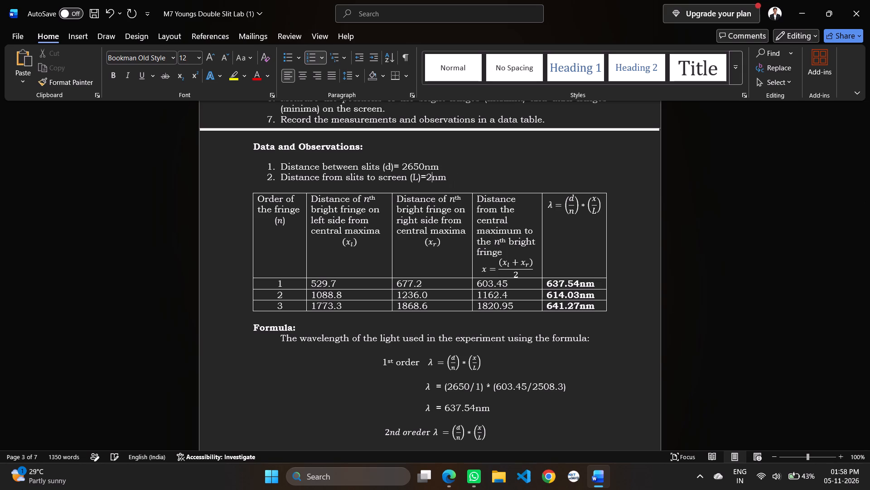
{"action": "key", "text": "6"}
{"action": "key", "text": "9"}
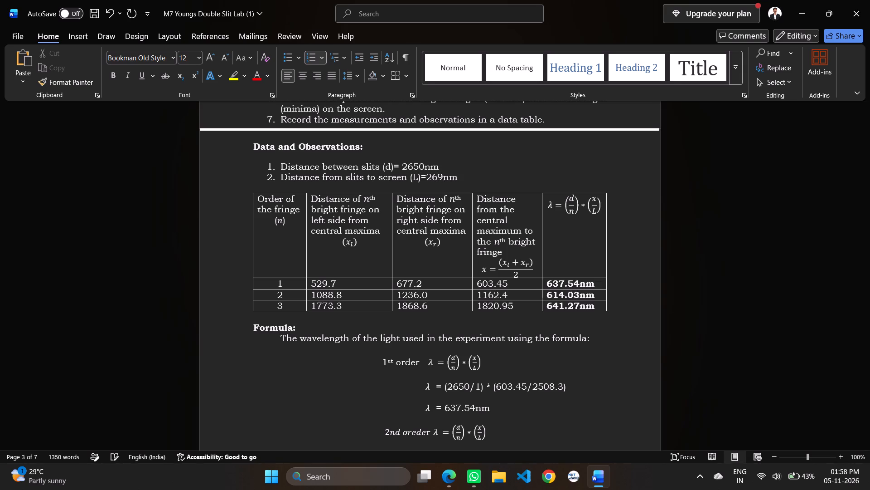
{"action": "key", "text": "6"}
{"action": "type", "text": ".8"}
Consult the simulation's tape measure and replace the third-order left-side fringe distance in the Word table with 1856.8.
{"action": "left_click", "coordinate": [798, 19]}
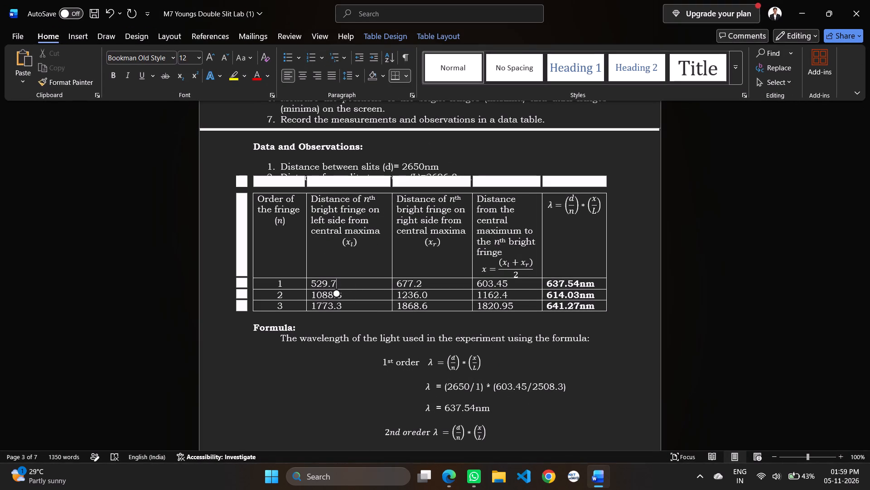
{"action": "key", "text": "Down"}
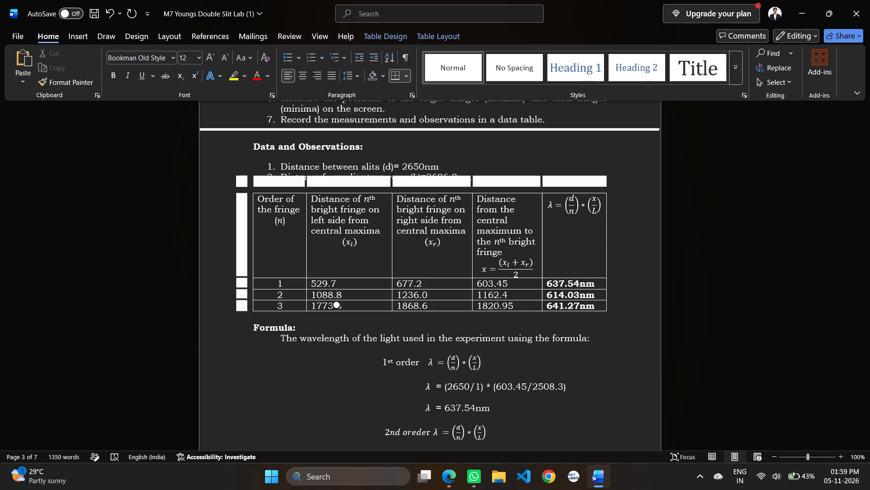
{"action": "key", "text": "Down"}
{"action": "key", "text": "Right"}
{"action": "key", "text": "BackSpace"}
{"action": "key", "text": "BackSpace"}
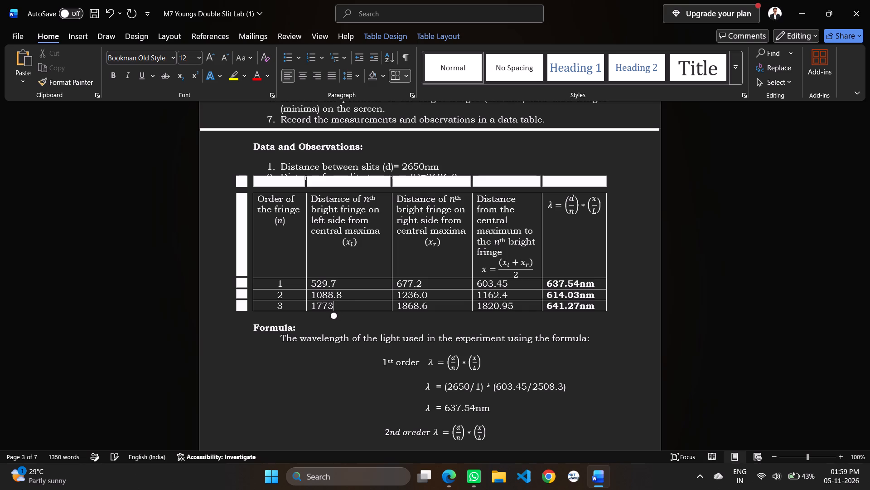
{"action": "key", "text": "BackSpace"}
{"action": "key", "text": "BackSpace"}
{"action": "key", "text": "BackSpace"}
{"action": "key", "text": "BackSpace"}
{"action": "left_click", "coordinate": [803, 9]}
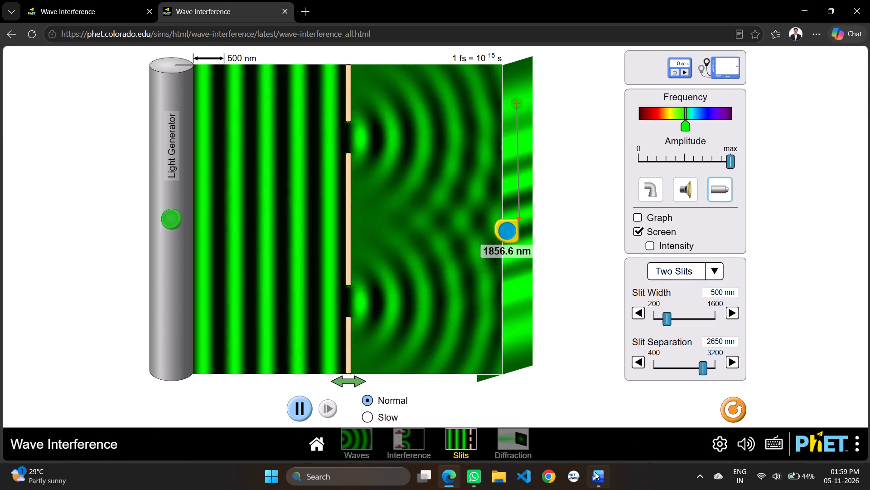
{"action": "left_click", "coordinate": [595, 472]}
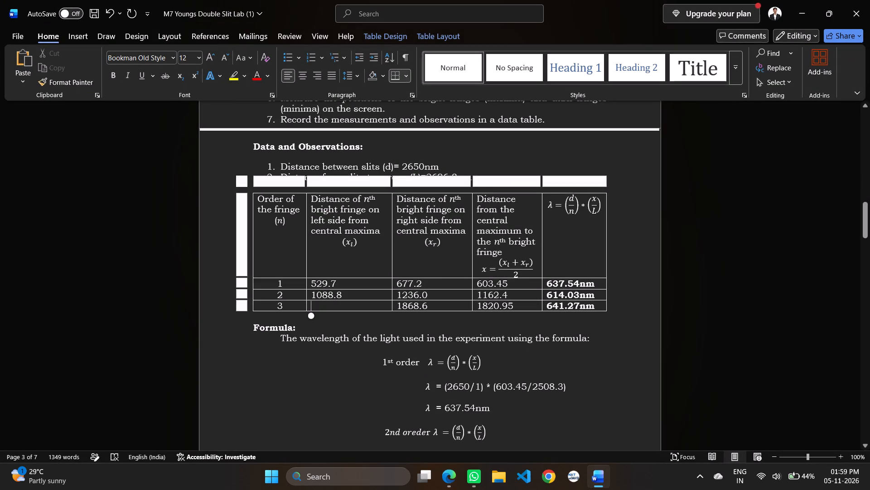
{"action": "type", "text": "18"}
{"action": "type", "text": "56"}
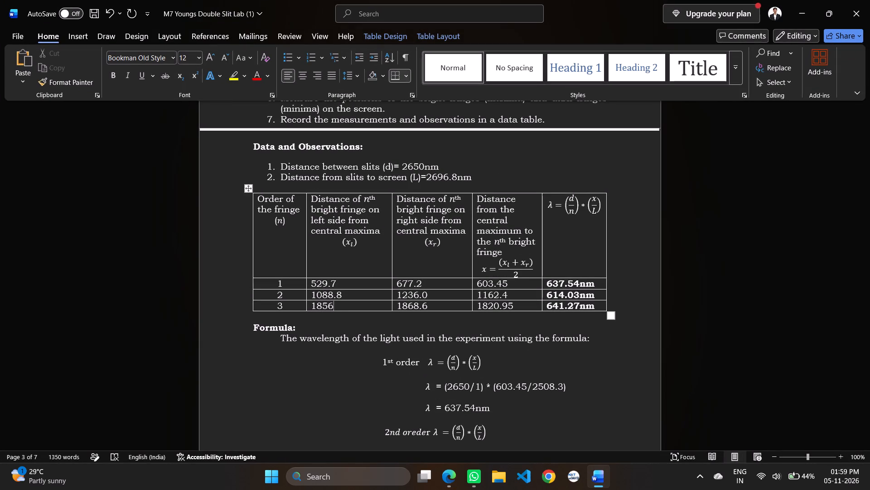
{"action": "key", "text": "period"}
{"action": "key", "text": "8"}
Recheck the tape measure in the simulation and correct the third-order left-side distance in the Word table to 1856.6.
{"action": "left_click", "coordinate": [802, 8]}
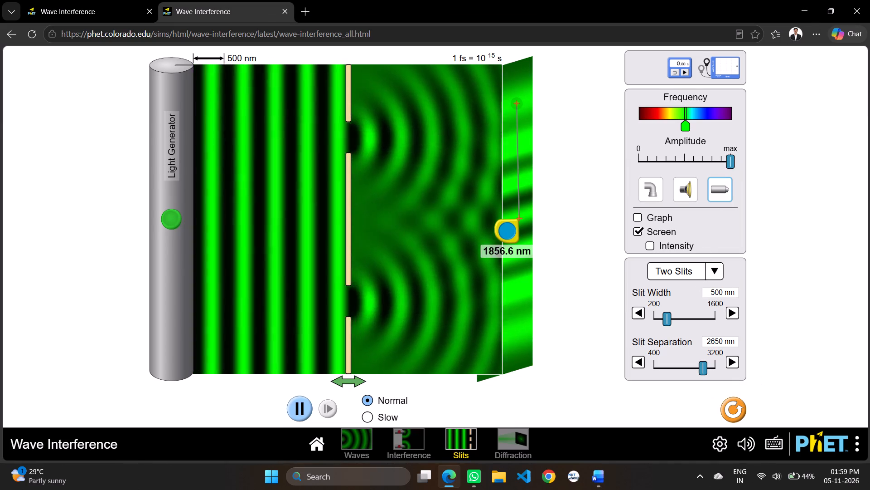
{"action": "left_click", "coordinate": [600, 470]}
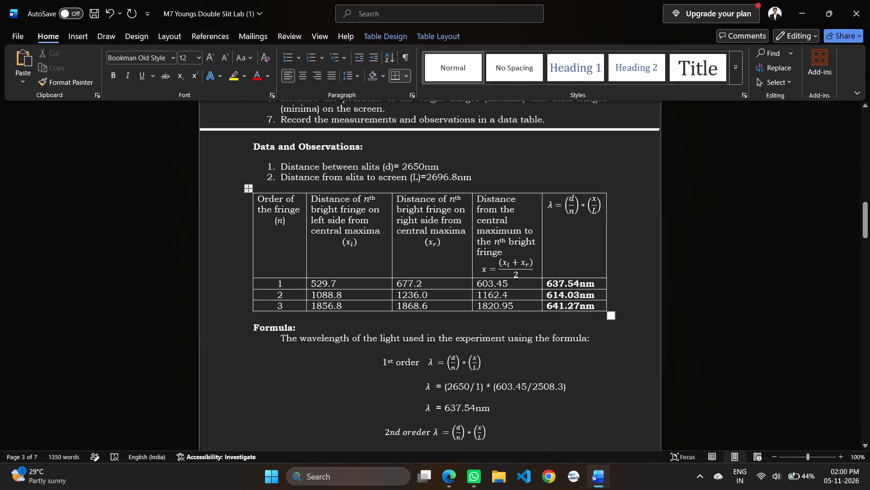
{"action": "key", "text": "BackSpace"}
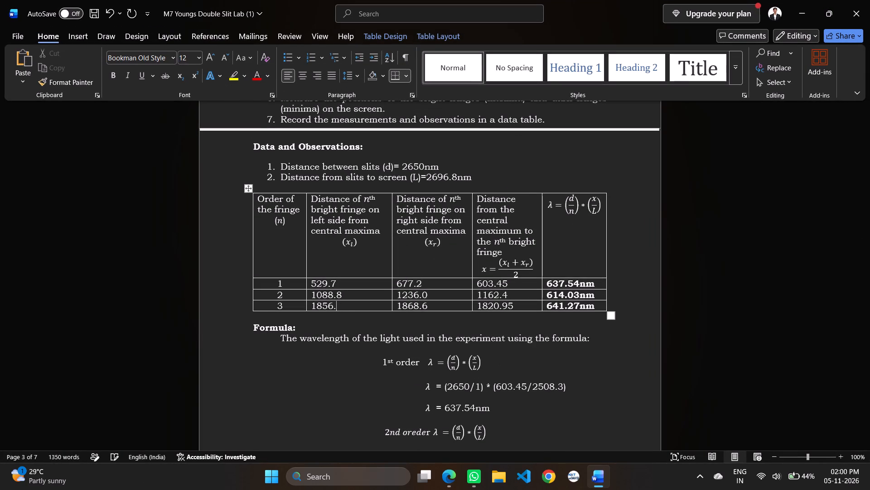
{"action": "key", "text": "6"}
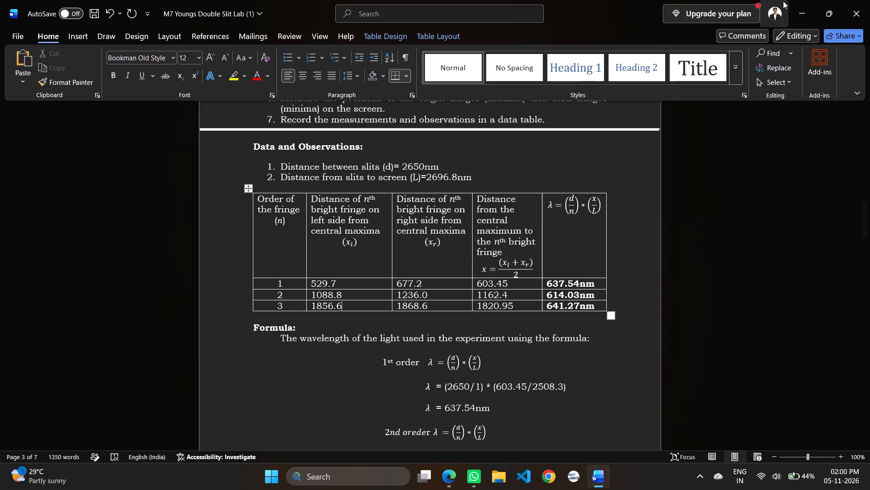
Check the second fringe's distance in the simulation and set the second-order left-side distance in the Word table to 1866.7.
{"action": "left_click", "coordinate": [796, 2]}
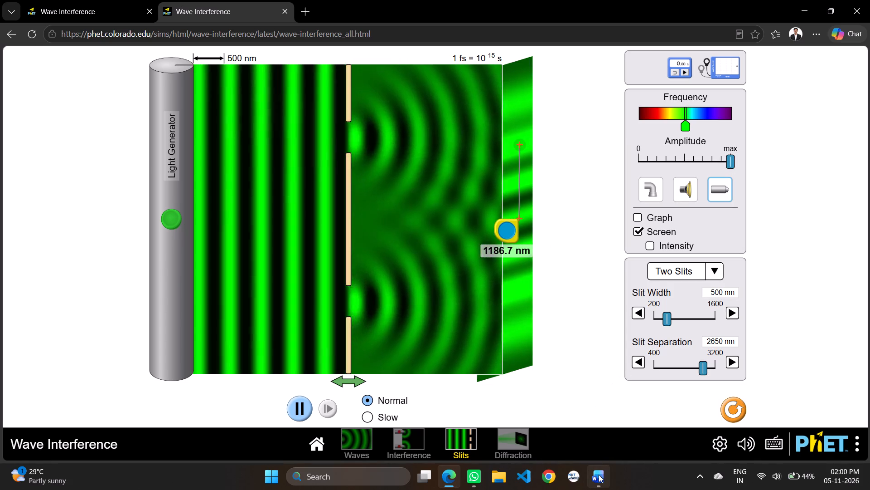
{"action": "left_click", "coordinate": [599, 471]}
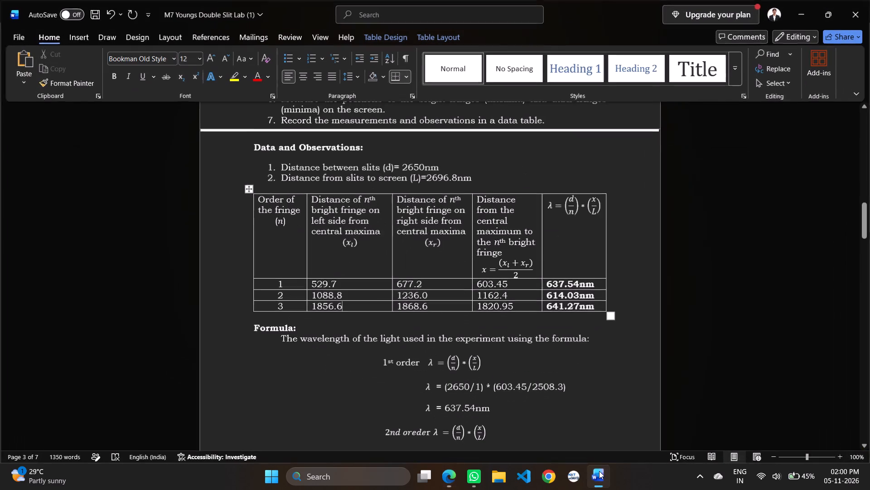
{"action": "left_click", "coordinate": [353, 295]}
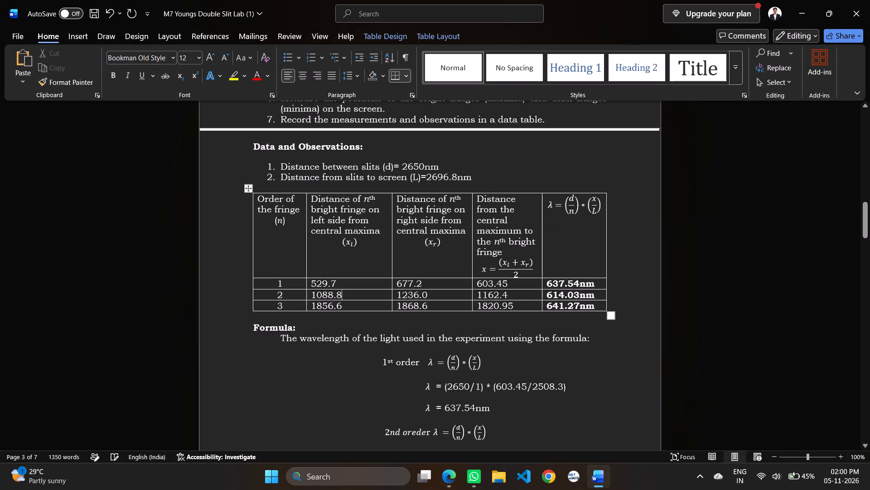
{"action": "key", "text": "BackSpace"}
{"action": "key", "text": "BackSpace"}
{"action": "key", "text": "BackSpace"}
{"action": "key", "text": "BackSpace"}
{"action": "key", "text": "BackSpace"}
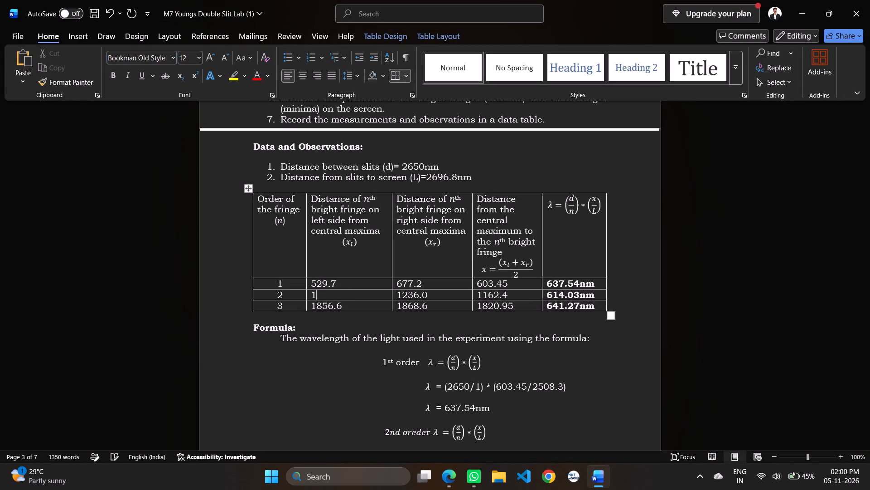
{"action": "type", "text": "866"}
{"action": "type", "text": ".7"}
Measure from the central maximum to the first bright fringe above it in the simulation and set the first-order left-side distance in Word to 607.8.
{"action": "left_click", "coordinate": [812, 10]}
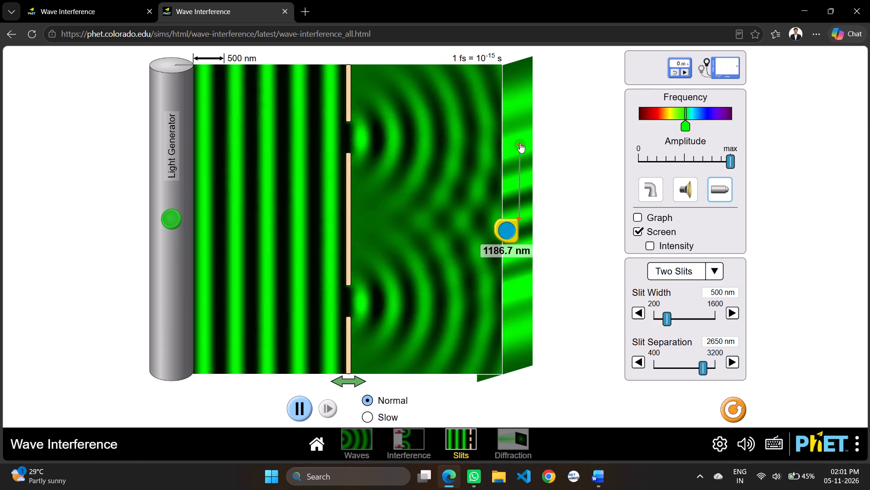
{"action": "left_click_drag", "start_coordinate": [520, 143], "coordinate": [522, 295]}
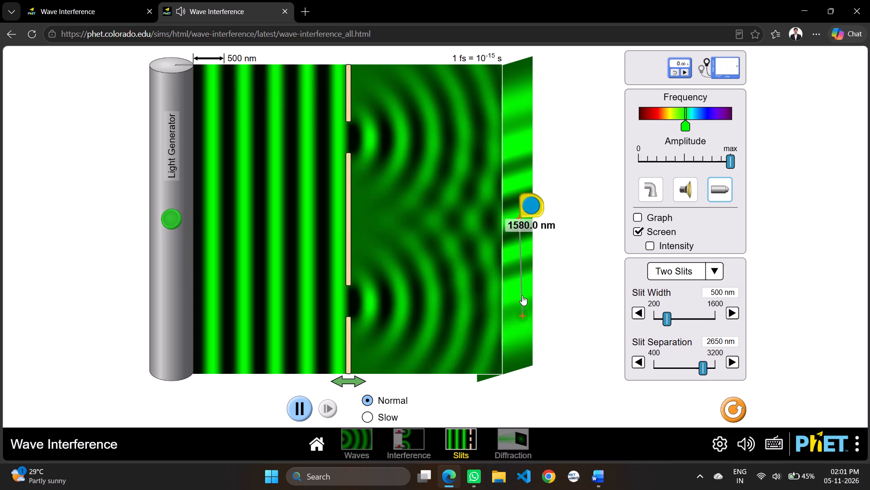
{"action": "left_click_drag", "start_coordinate": [522, 295], "coordinate": [521, 176]}
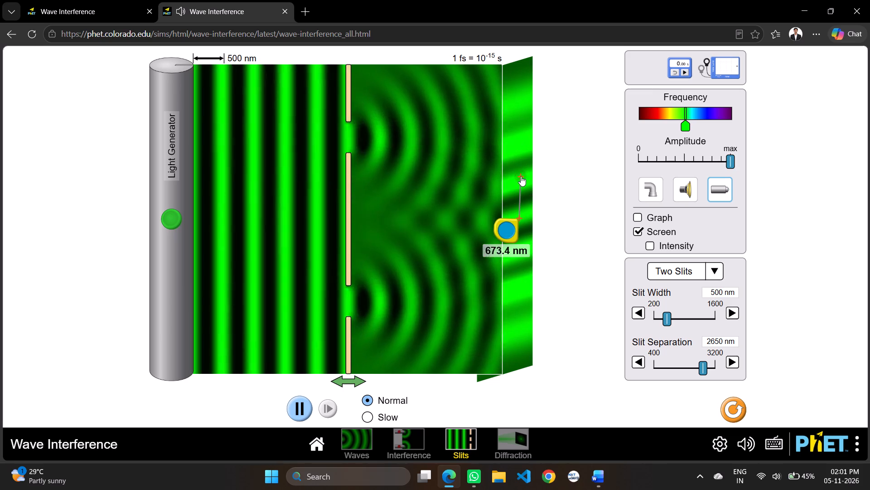
{"action": "left_click_drag", "start_coordinate": [521, 176], "coordinate": [521, 180]}
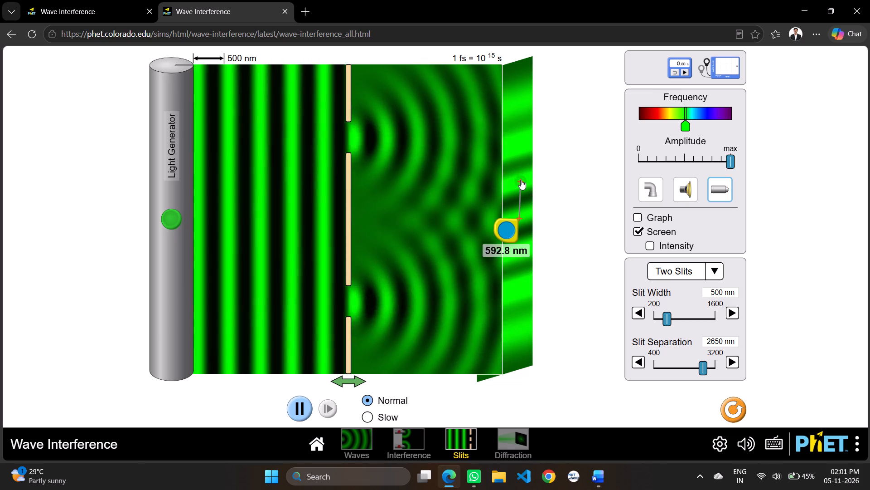
{"action": "left_click_drag", "start_coordinate": [521, 180], "coordinate": [521, 179]}
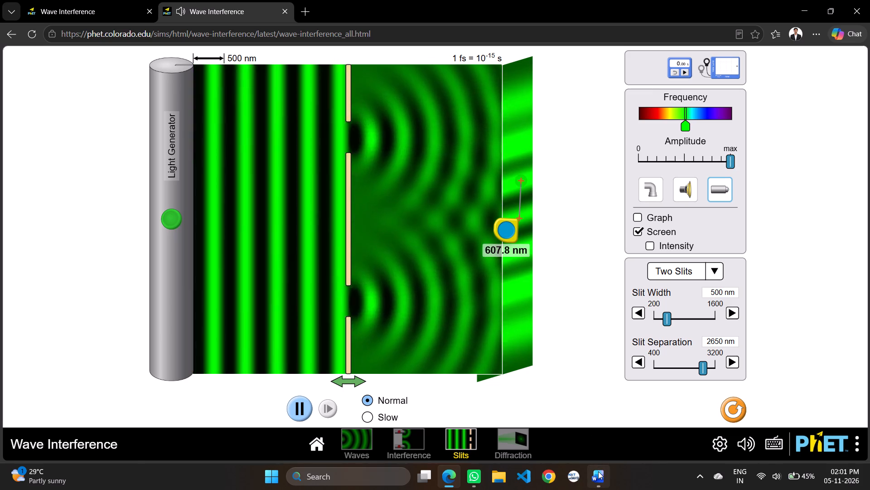
{"action": "left_click", "coordinate": [598, 471]}
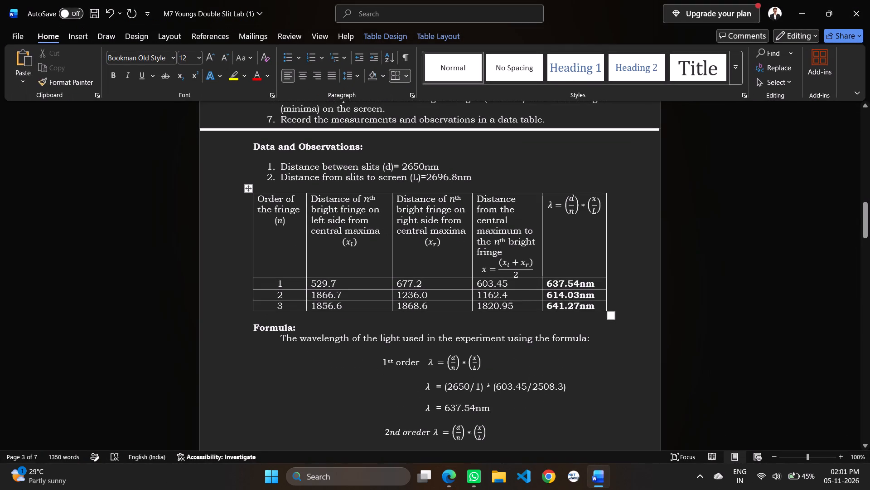
{"action": "left_click", "coordinate": [343, 284]}
{"action": "key", "text": "BackSpace"}
{"action": "key", "text": "BackSpace"}
{"action": "key", "text": "BackSpace"}
{"action": "key", "text": "BackSpace"}
{"action": "key", "text": "BackSpace"}
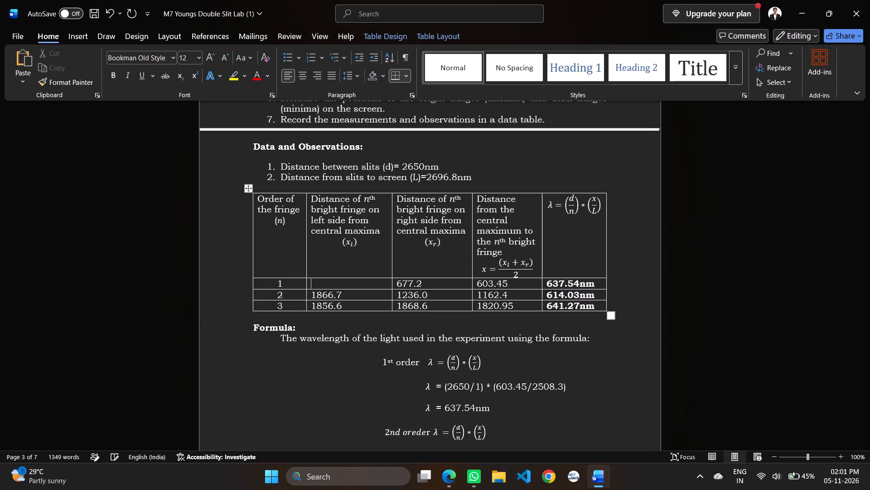
{"action": "left_click", "coordinate": [807, 12]}
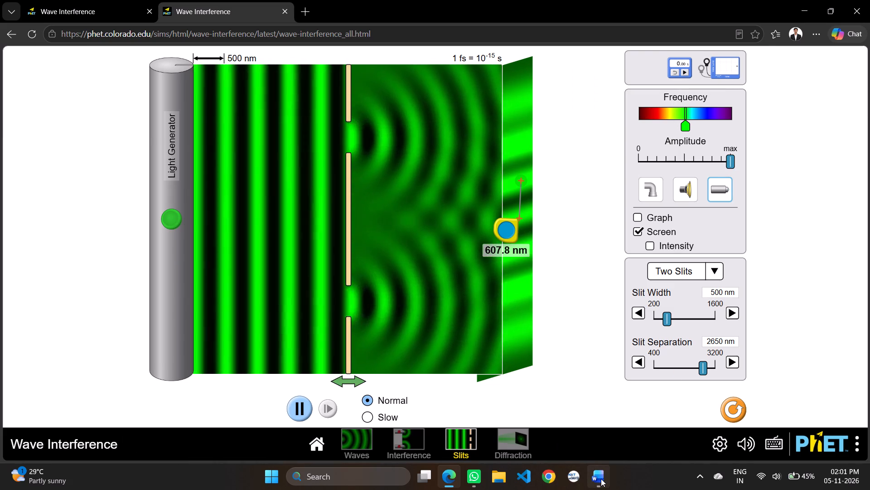
{"action": "left_click", "coordinate": [601, 479]}
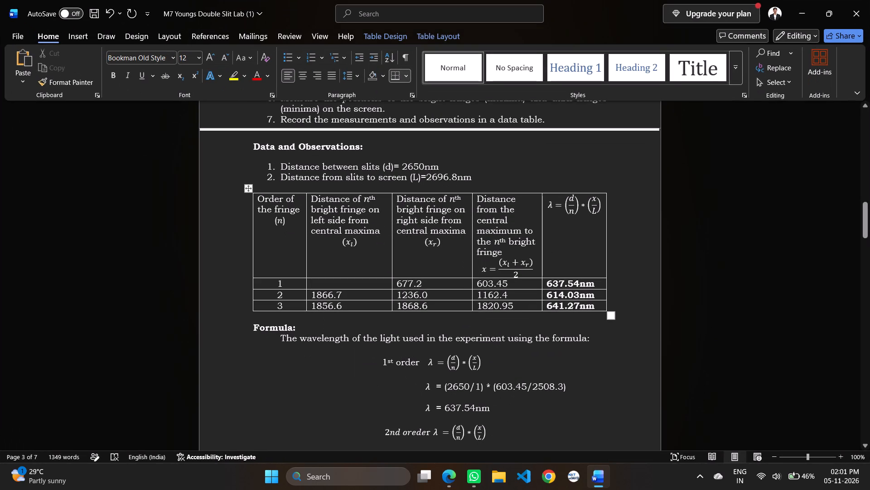
{"action": "type", "text": "607.8"}
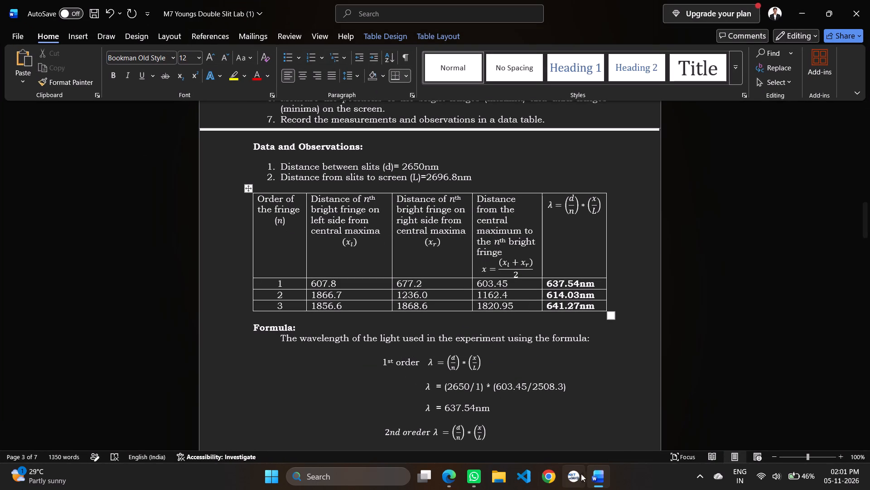
Measure down to the third bright fringe in the simulation and set the third-order right-side distance in the Word table to 1857.9.
{"action": "left_click", "coordinate": [804, 2]}
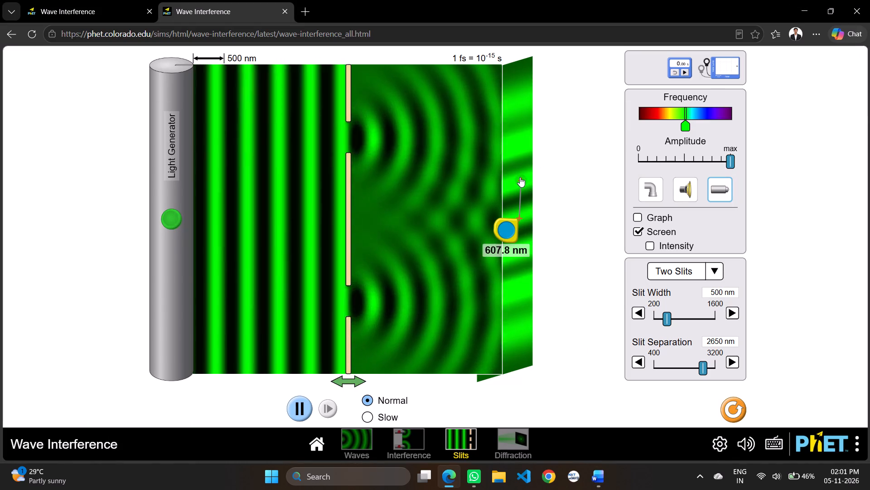
{"action": "left_click_drag", "start_coordinate": [519, 176], "coordinate": [515, 331]}
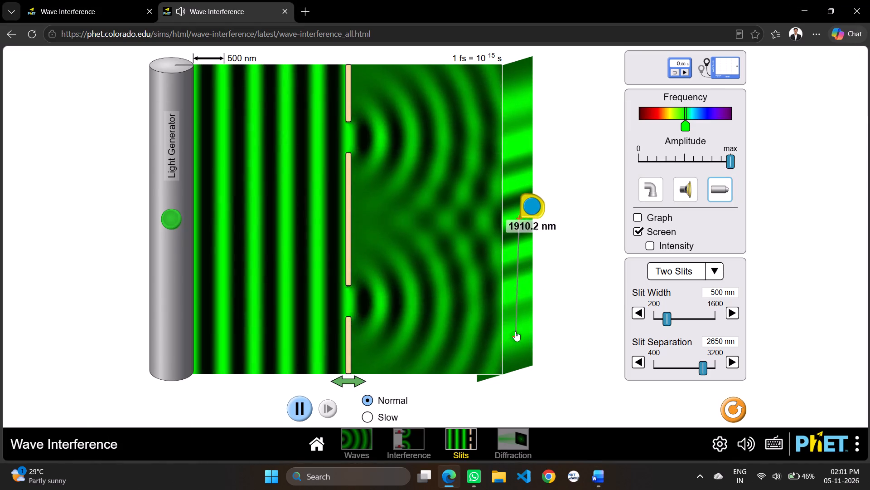
{"action": "left_click_drag", "start_coordinate": [515, 331], "coordinate": [518, 329]}
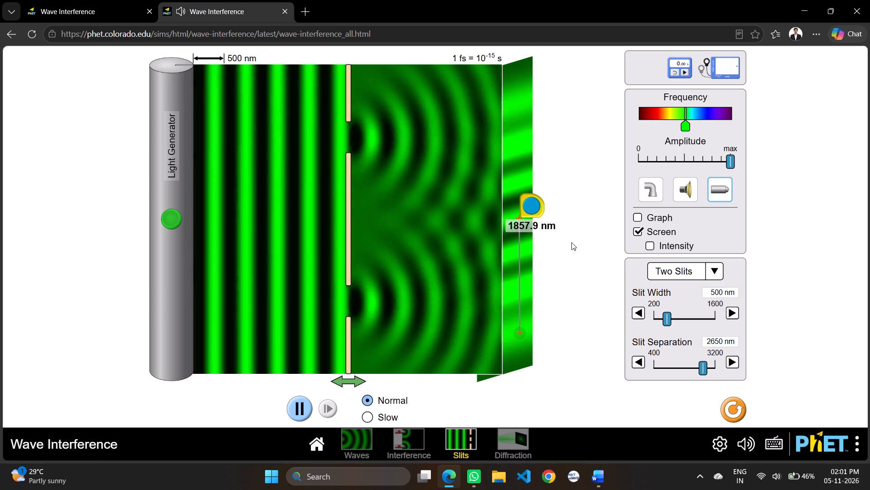
{"action": "left_click_drag", "start_coordinate": [508, 224], "coordinate": [543, 222]}
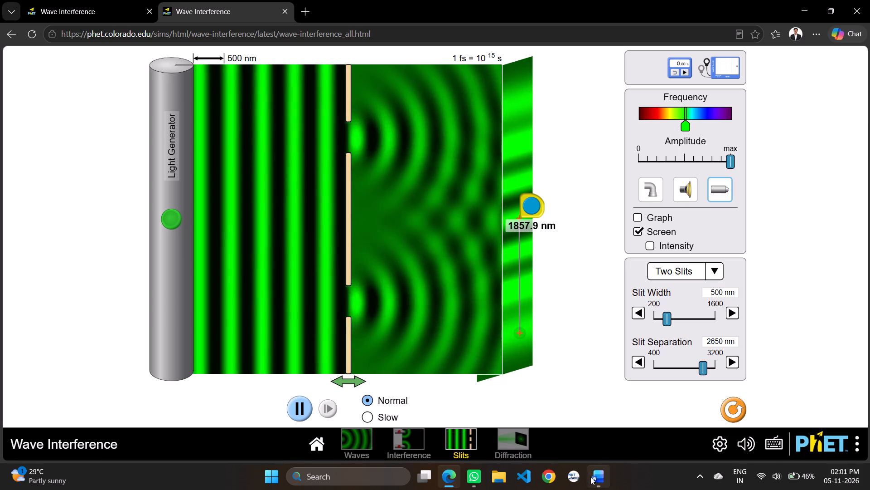
{"action": "left_click", "coordinate": [594, 478]}
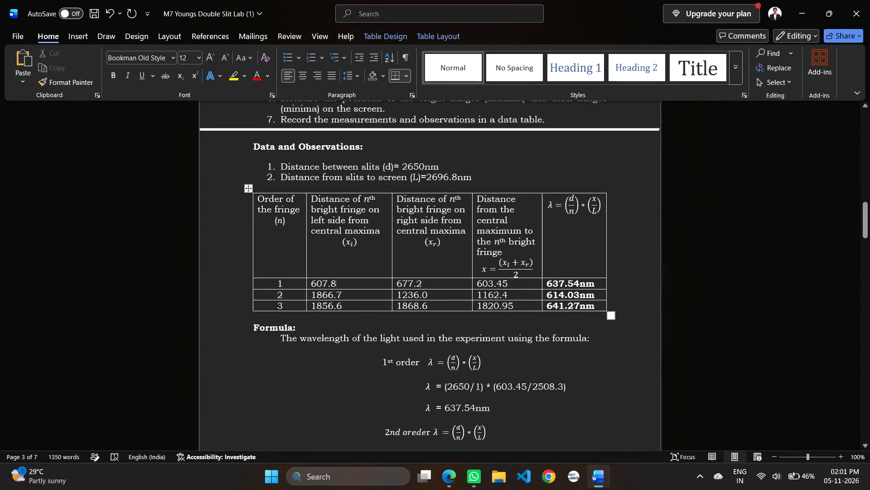
{"action": "left_click", "coordinate": [430, 309]}
{"action": "key", "text": "BackSpace"}
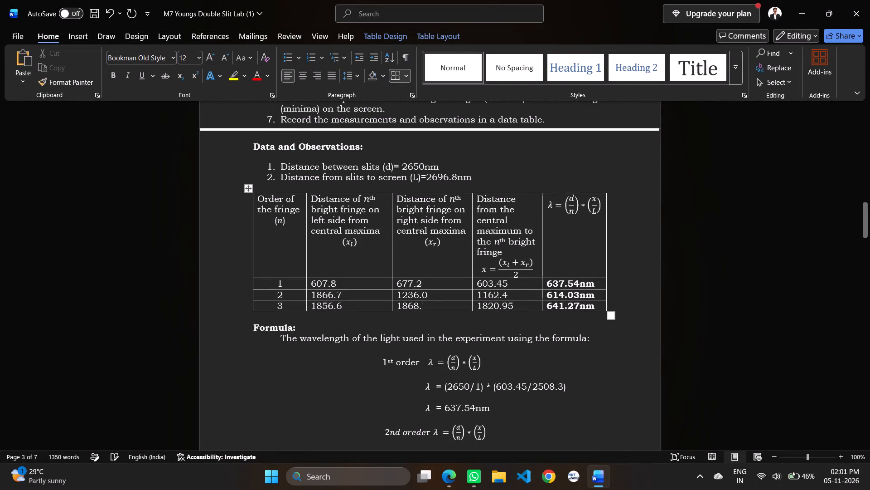
{"action": "key", "text": "BackSpace"}
{"action": "key", "text": "BackSpace"}
{"action": "key", "text": "BackSpace"}
{"action": "type", "text": "57"}
{"action": "type", "text": ".9"}
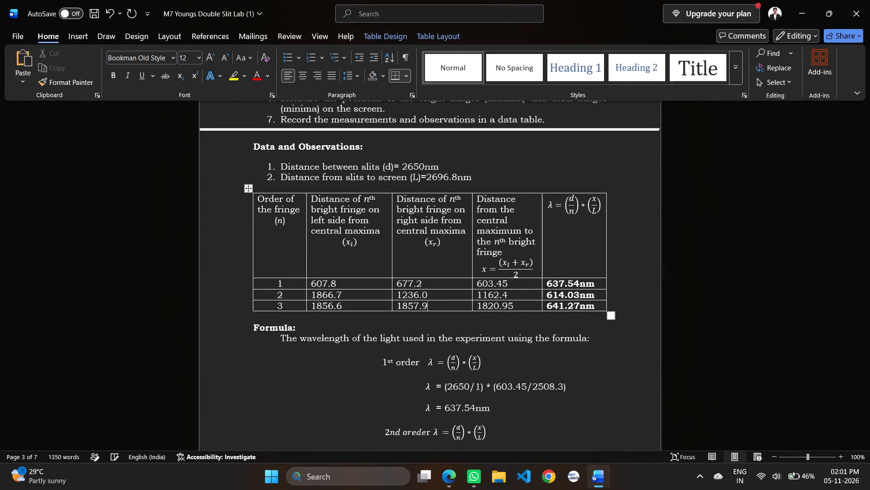
Measure down to the second bright fringe in the simulation and set the second-order right-side distance in the Word table to 1169.2.
{"action": "left_click", "coordinate": [804, 11]}
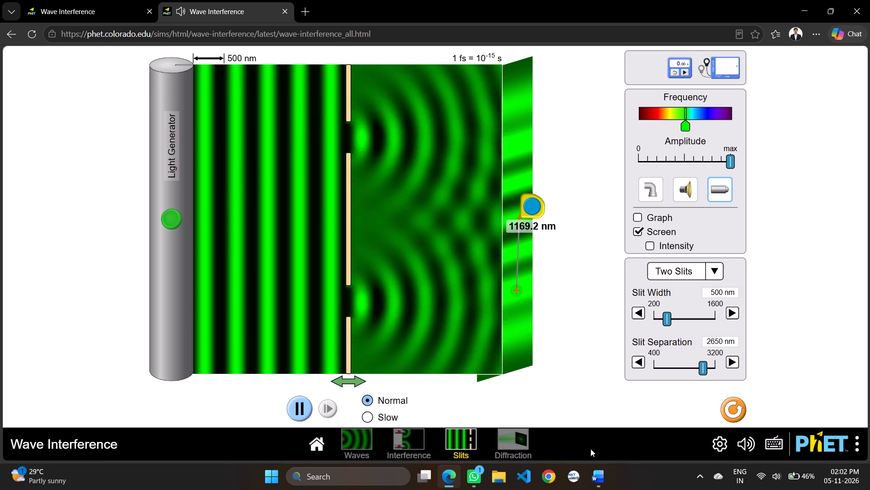
{"action": "left_click", "coordinate": [595, 479]}
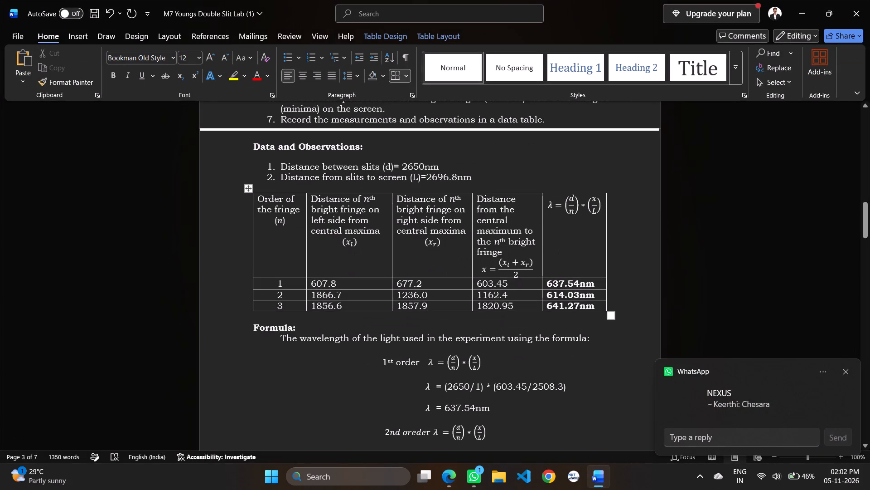
{"action": "left_click", "coordinate": [441, 295]}
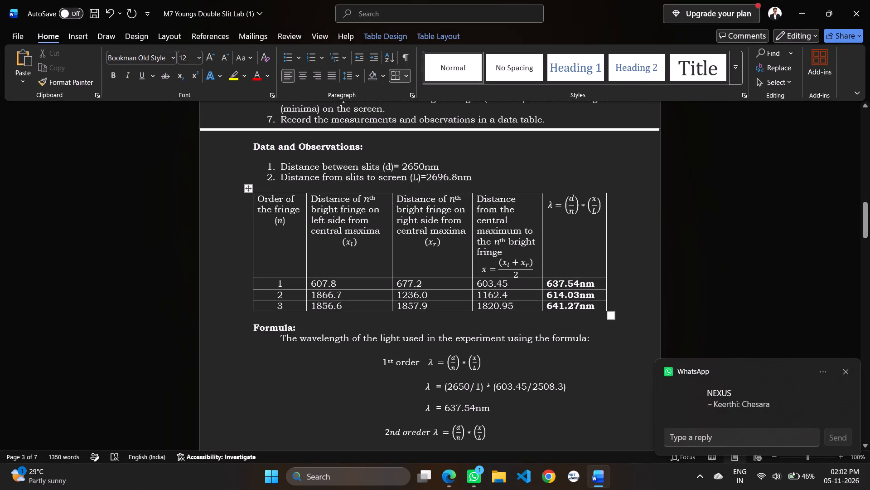
{"action": "key", "text": "BackSpace"}
{"action": "key", "text": "BackSpace"}
{"action": "key", "text": "BackSpace"}
{"action": "key", "text": "BackSpace"}
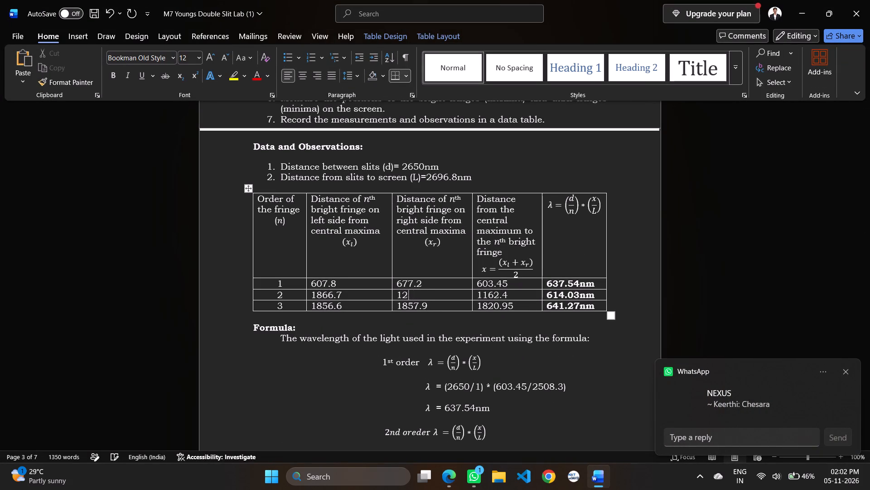
{"action": "key", "text": "BackSpace"}
{"action": "type", "text": "16"}
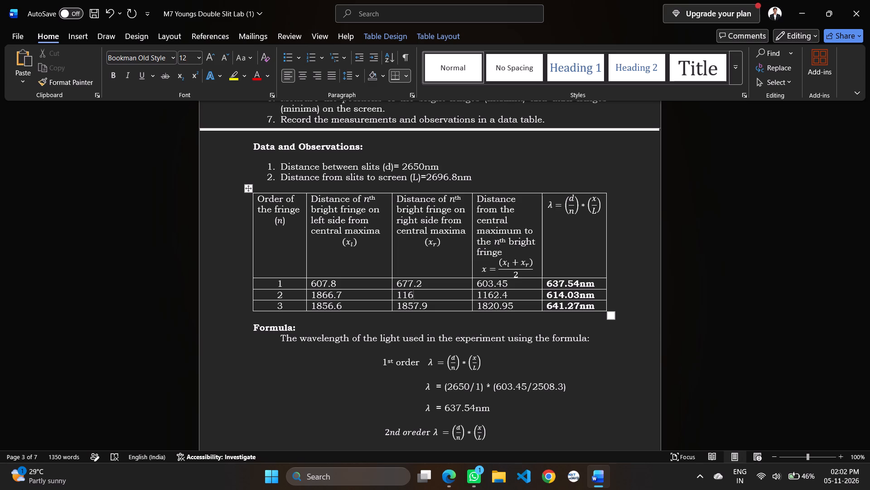
{"action": "key", "text": "period"}
{"action": "left_click", "coordinate": [800, 9]}
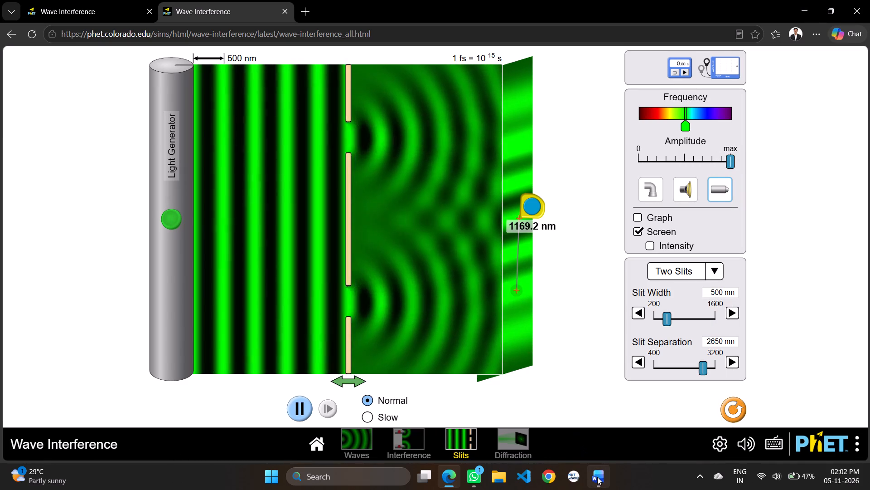
{"action": "left_click", "coordinate": [597, 477]}
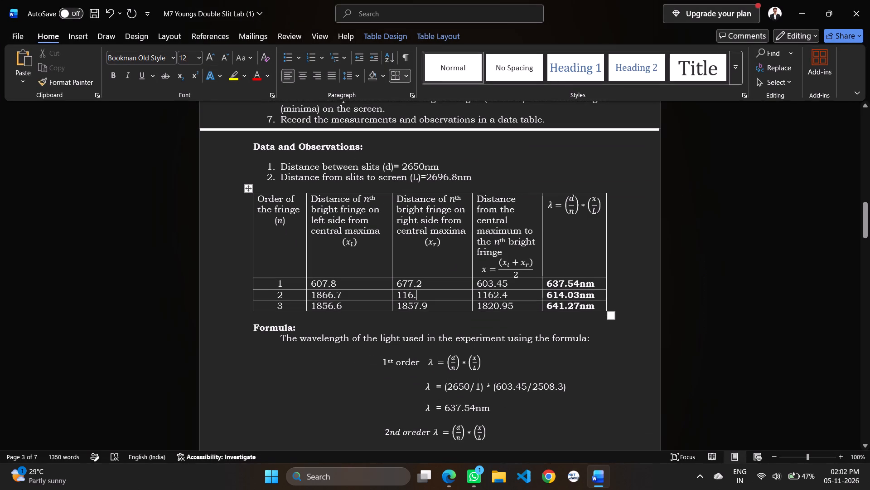
{"action": "key", "text": "BackSpace"}
{"action": "type", "text": "9.2"}
Measure down to the first bright fringe in the simulation and replace the first-order right-side distance in the Word table with 537.6.
{"action": "left_click", "coordinate": [432, 282]}
{"action": "key", "text": "BackSpace"}
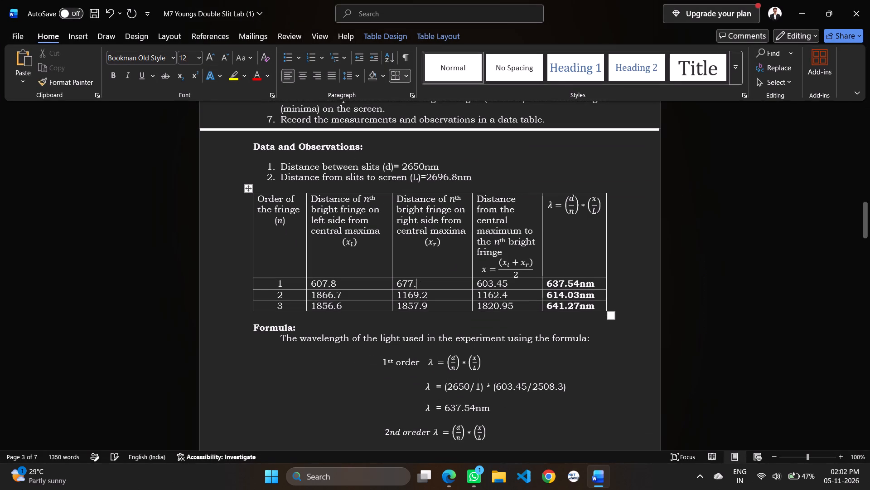
{"action": "key", "text": "BackSpace"}
{"action": "key", "text": "BackSpace"}
{"action": "key", "text": "BackSpace"}
{"action": "key", "text": "BackSpace"}
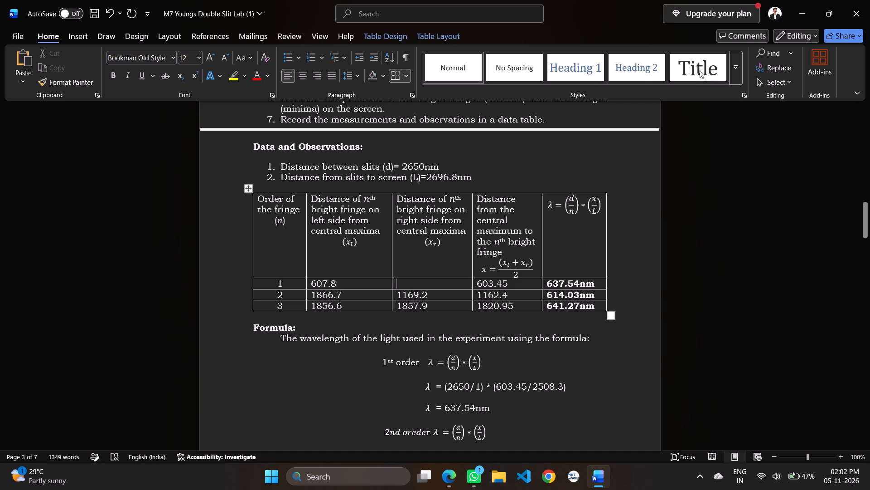
{"action": "left_click", "coordinate": [803, 9]}
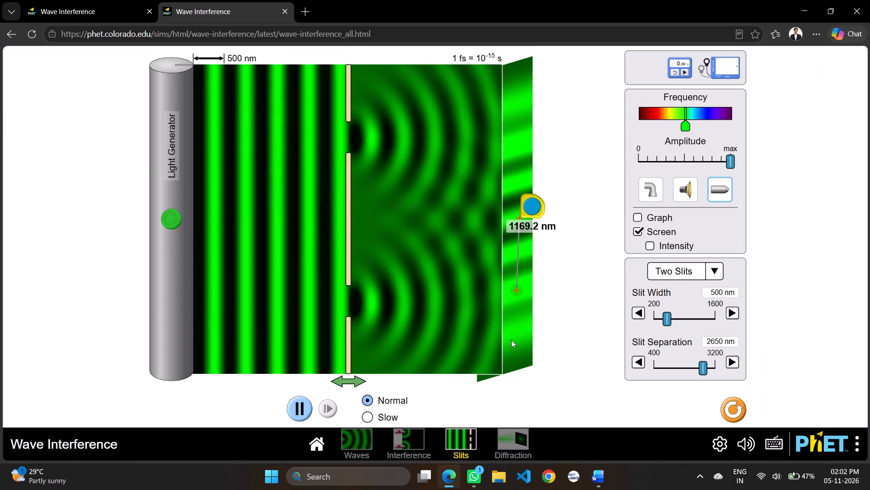
{"action": "left_click_drag", "start_coordinate": [518, 287], "coordinate": [519, 250]}
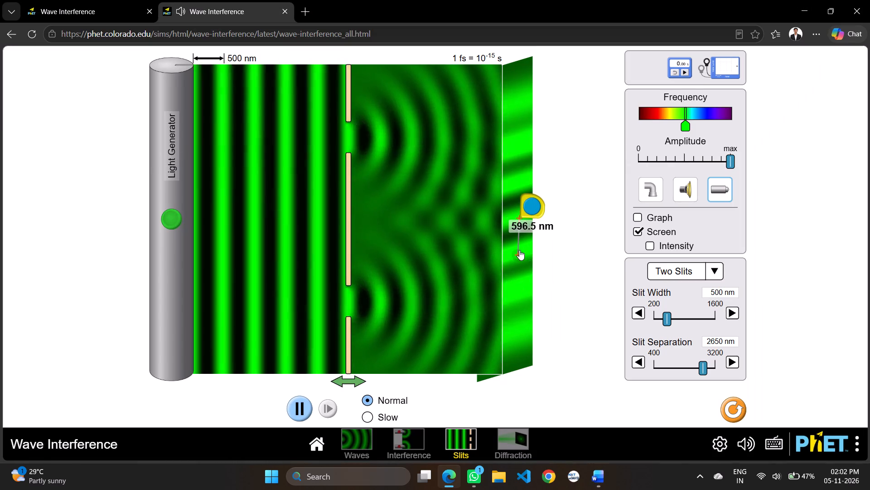
{"action": "left_click_drag", "start_coordinate": [519, 250], "coordinate": [519, 249]}
{"action": "left_click", "coordinate": [519, 249]}
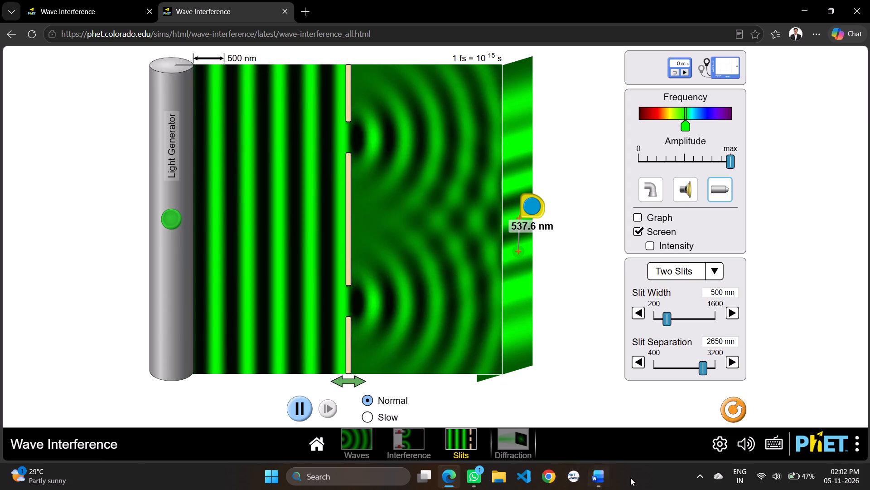
{"action": "left_click", "coordinate": [596, 480]}
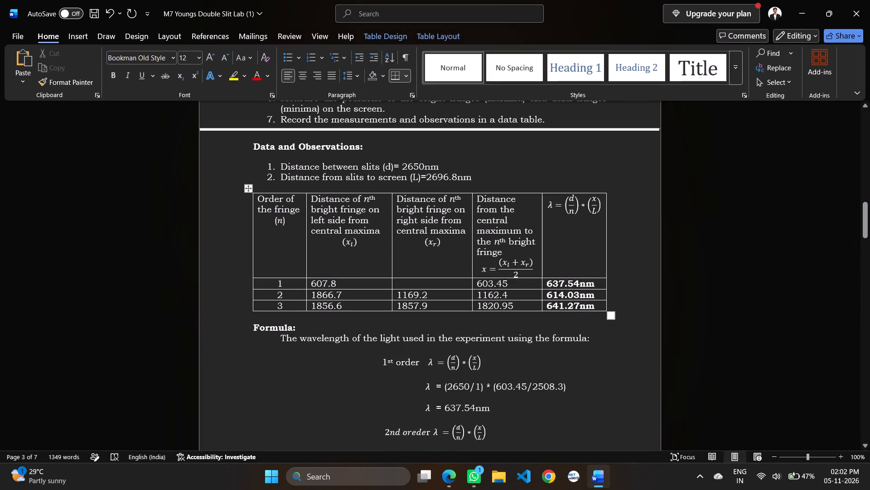
{"action": "left_click", "coordinate": [405, 280]}
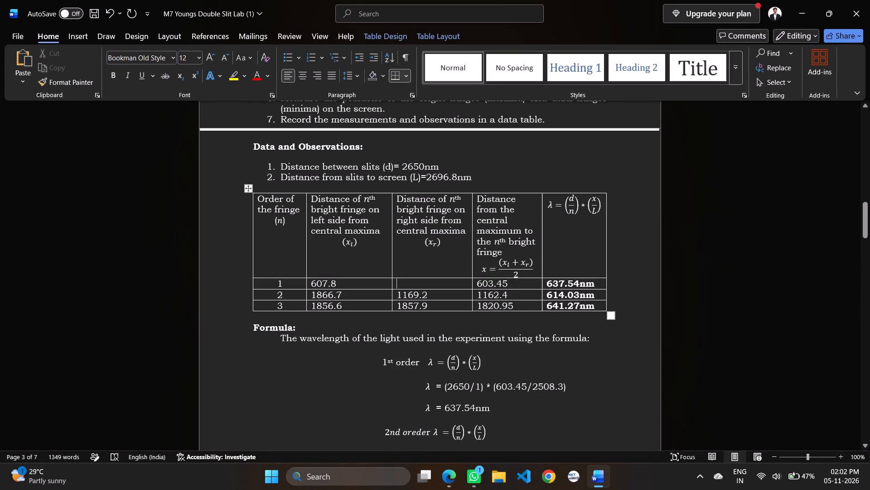
{"action": "type", "text": "537.6"}
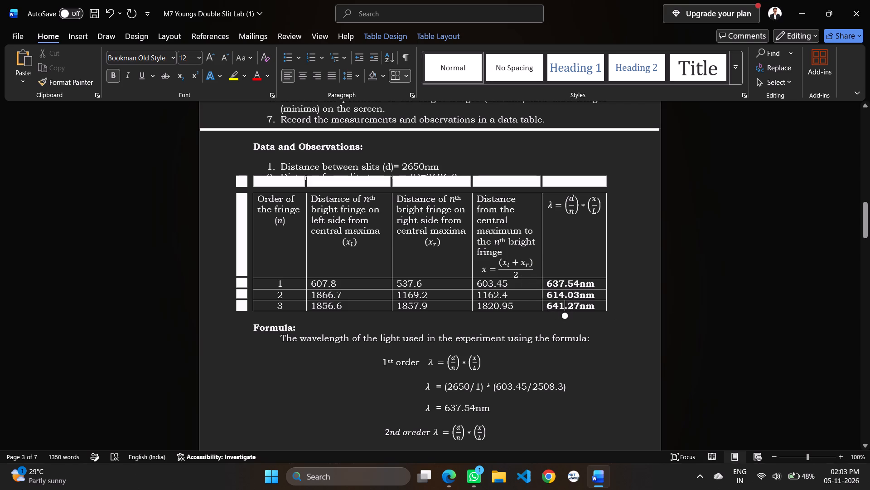
Clear the first-order value in the column for the distance x from the central maximum to the nth bright fringe.
{"action": "left_click", "coordinate": [529, 283]}
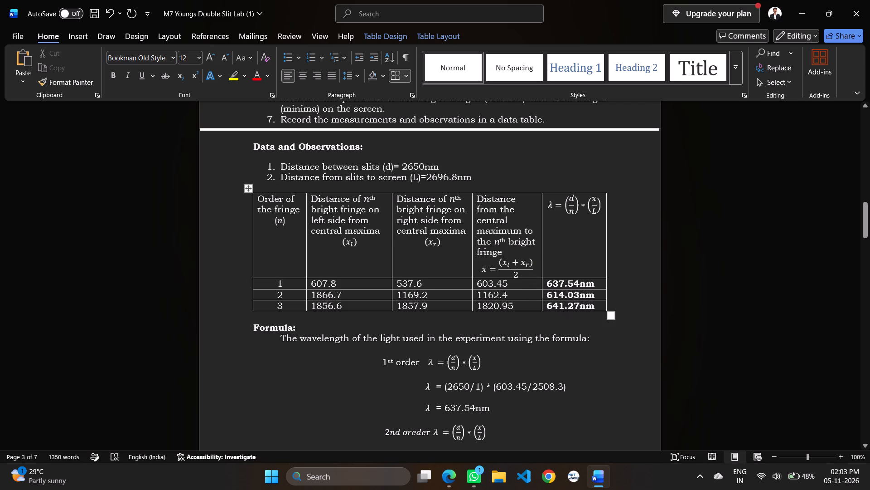
{"action": "key", "text": "BackSpace"}
{"action": "key", "text": "BackSpace"}
{"action": "key", "text": "BackSpace"}
{"action": "key", "text": "BackSpace"}
{"action": "key", "text": "BackSpace"}
{"action": "key", "text": "BackSpace"}
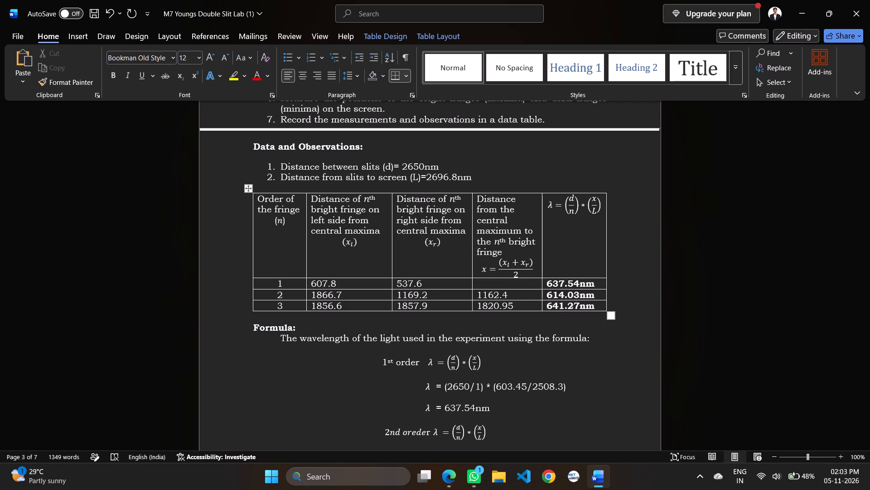
Clear the second-order value in the averaged distance x column of the data table.
{"action": "key", "text": "Down"}
{"action": "key", "text": "Home"}
{"action": "key", "text": "Home"}
{"action": "key", "text": "Home"}
{"action": "key", "text": "Home"}
{"action": "key", "text": "Home"}
{"action": "key", "text": "Right"}
{"action": "key", "text": "Right"}
{"action": "key", "text": "Right"}
{"action": "key", "text": "Right"}
{"action": "key", "text": "Right"}
{"action": "key", "text": "Right"}
{"action": "key", "text": "Delete"}
{"action": "key", "text": "Delete"}
{"action": "key", "text": "Delete"}
{"action": "key", "text": "BackSpace"}
{"action": "key", "text": "BackSpace"}
{"action": "key", "text": "BackSpace"}
{"action": "key", "text": "BackSpace"}
{"action": "key", "text": "BackSpace"}
{"action": "key", "text": "BackSpace"}
Clear the third-order value in the averaged distance x column of the data table.
{"action": "key", "text": "Down"}
{"action": "key", "text": "Right"}
{"action": "key", "text": "Right"}
{"action": "key", "text": "Right"}
{"action": "key", "text": "Right"}
{"action": "key", "text": "Right"}
{"action": "key", "text": "Right"}
{"action": "key", "text": "Right"}
{"action": "key", "text": "BackSpace"}
{"action": "key", "text": "BackSpace"}
{"action": "key", "text": "BackSpace"}
{"action": "key", "text": "BackSpace"}
{"action": "key", "text": "BackSpace"}
{"action": "key", "text": "BackSpace"}
{"action": "key", "text": "BackSpace"}
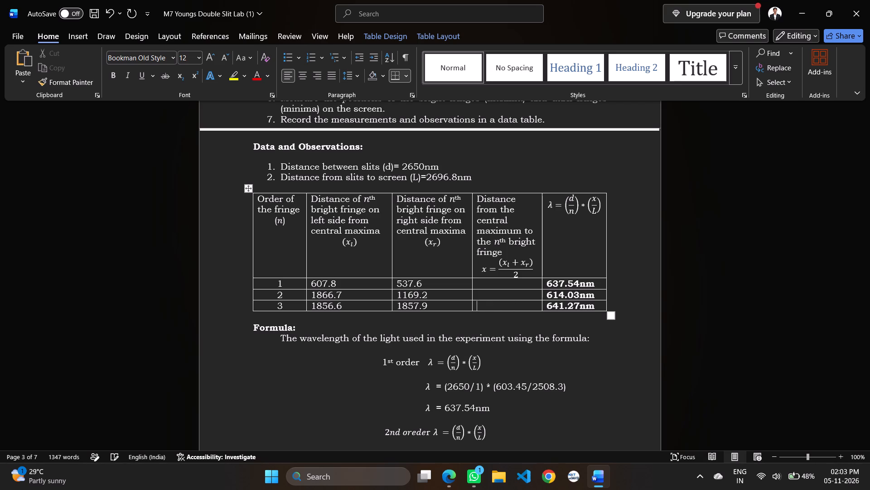
Clear the first-order wavelength result in the λ column of the data table.
{"action": "left_click", "coordinate": [599, 279]}
{"action": "left_click", "coordinate": [600, 284]}
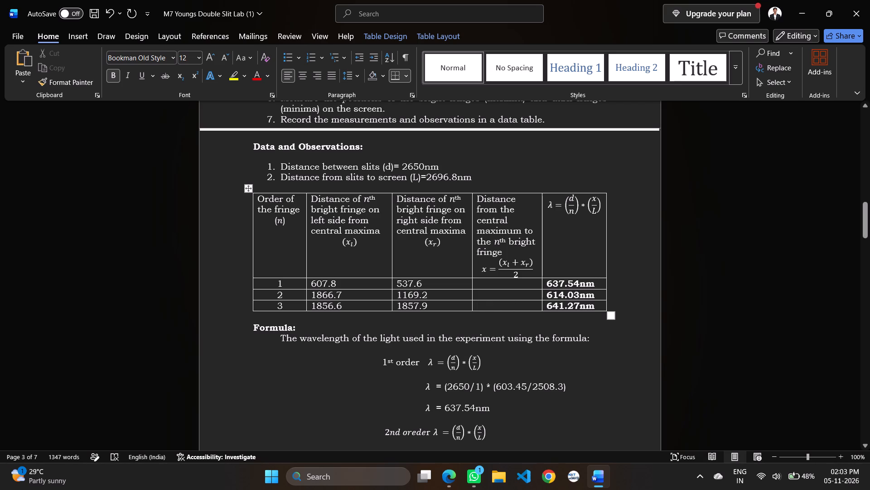
{"action": "key", "text": "BackSpace"}
{"action": "key", "text": "BackSpace"}
{"action": "key", "text": "BackSpace"}
{"action": "key", "text": "BackSpace"}
{"action": "key", "text": "BackSpace"}
{"action": "key", "text": "BackSpace"}
{"action": "key", "text": "BackSpace"}
{"action": "key", "text": "BackSpace"}
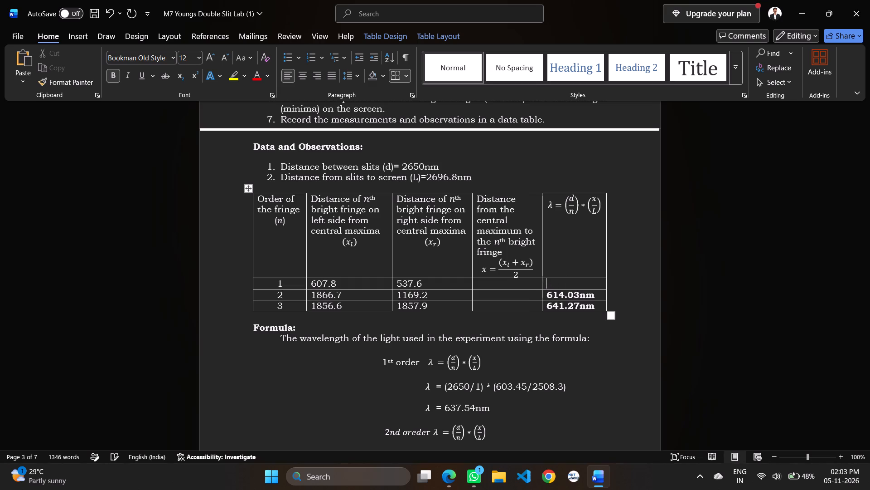
Clear the second-order wavelength result in the λ column of the data table.
{"action": "left_click", "coordinate": [597, 294]}
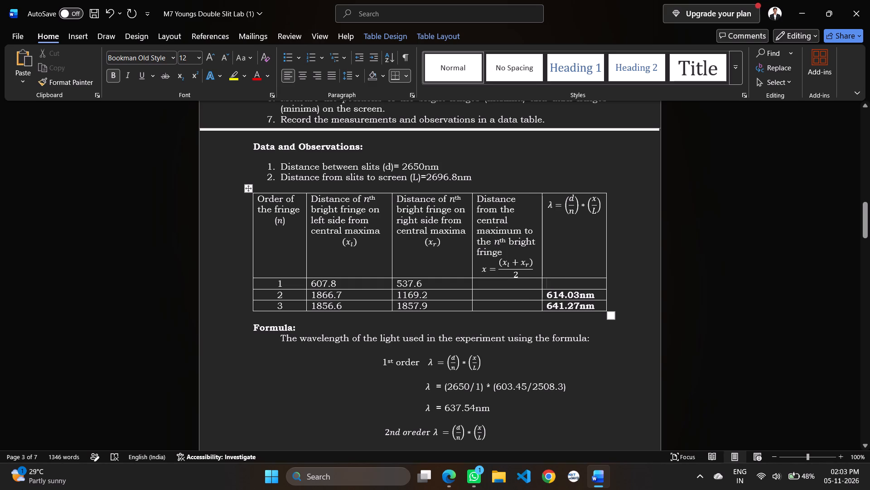
{"action": "key", "text": "BackSpace"}
{"action": "key", "text": "BackSpace"}
{"action": "key", "text": "BackSpace"}
{"action": "key", "text": "BackSpace"}
{"action": "key", "text": "BackSpace"}
{"action": "key", "text": "BackSpace"}
{"action": "key", "text": "BackSpace"}
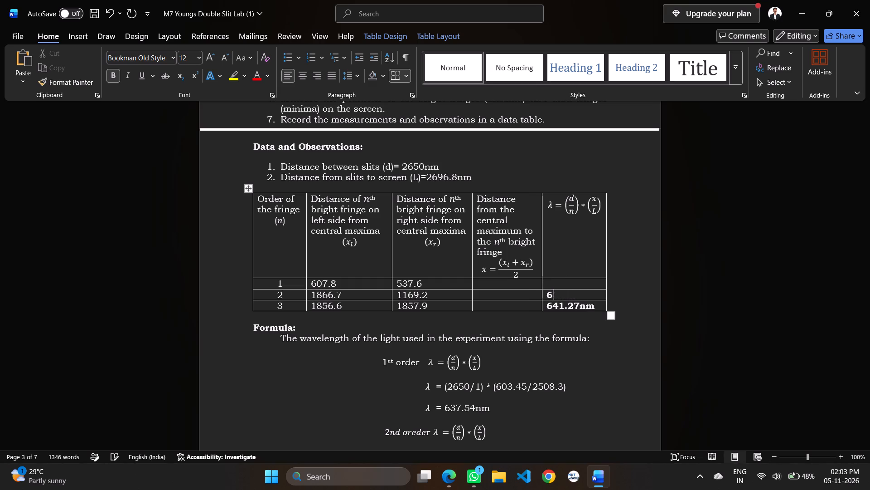
{"action": "key", "text": "BackSpace"}
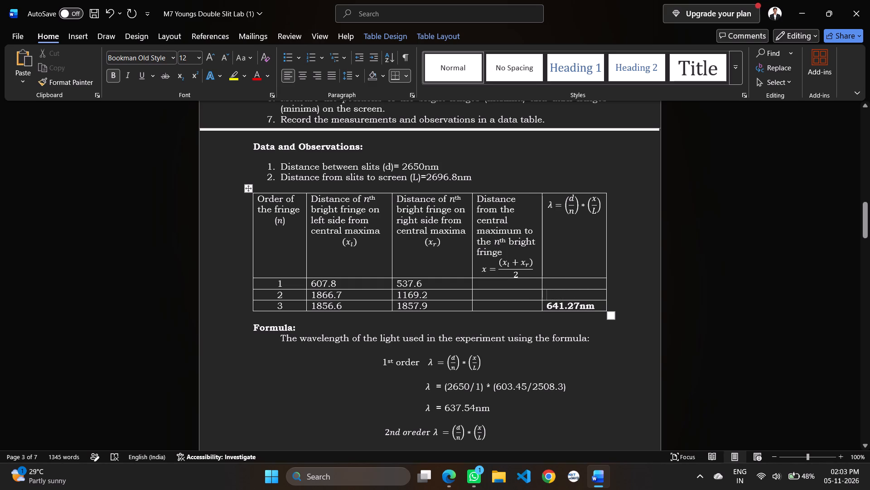
Clear the third-order wavelength result in the λ column of the data table.
{"action": "left_click", "coordinate": [599, 309]}
{"action": "key", "text": "BackSpace"}
{"action": "key", "text": "BackSpace"}
{"action": "key", "text": "BackSpace"}
{"action": "key", "text": "BackSpace"}
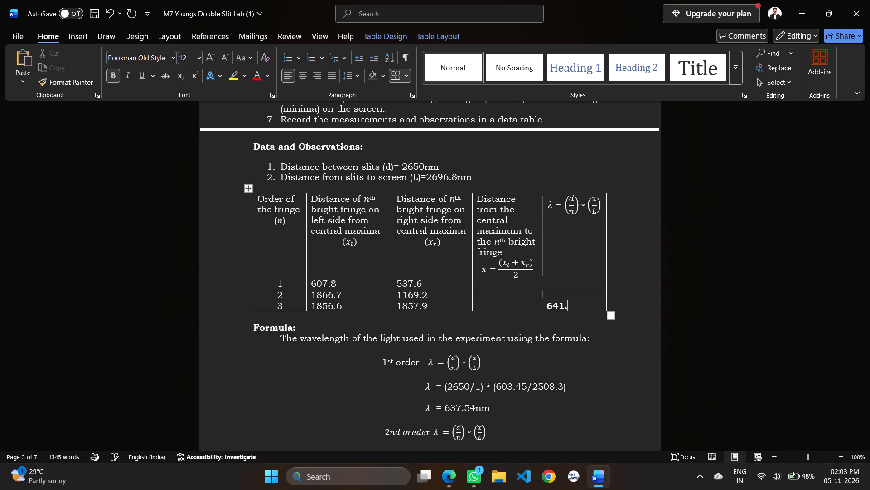
{"action": "key", "text": "BackSpace"}
{"action": "key", "text": "BackSpace"}
{"action": "key", "text": "BackSpace"}
{"action": "key", "text": "BackSpace"}
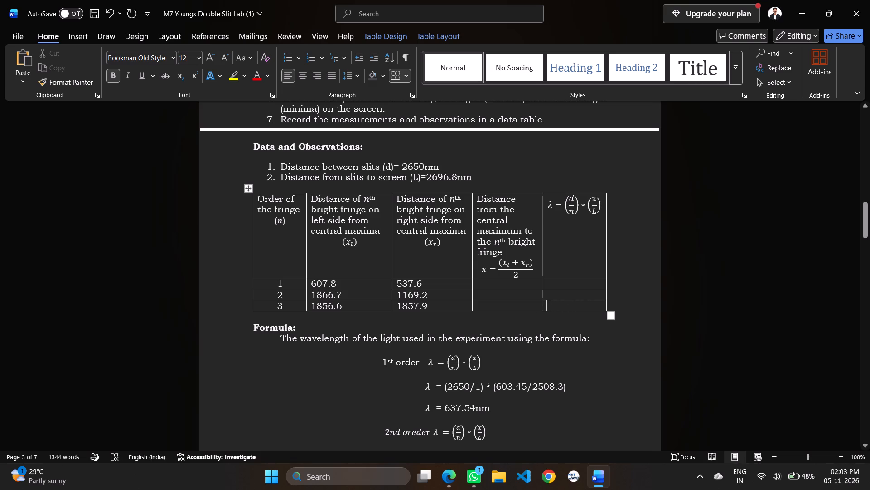
Place the text cursor in the empty first-order cell of the averaged distance x column.
{"action": "left_click", "coordinate": [510, 282]}
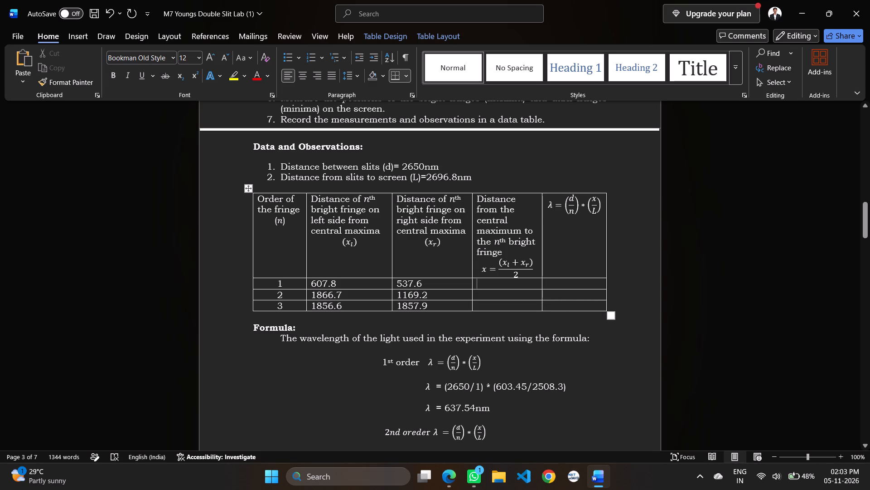
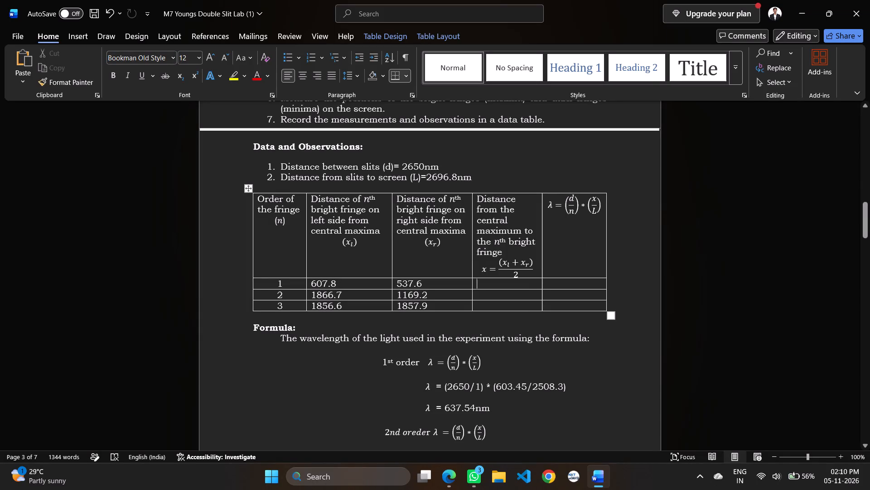
Enter 572.70 as the first-order averaged distance x in the data table.
{"action": "type", "text": "57"}
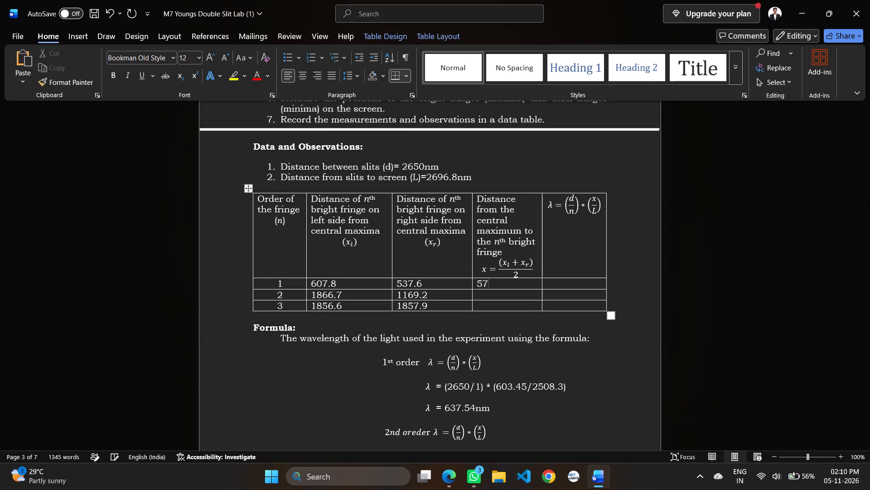
{"action": "key", "text": "2"}
{"action": "key", "text": "period"}
{"action": "type", "text": "76"}
{"action": "key", "text": "Down"}
{"action": "key", "text": "Up"}
{"action": "key", "text": "BackSpace"}
{"action": "key", "text": "BackSpace"}
{"action": "type", "text": "70"}
Enter 1517.95 as the second-order averaged distance x in the data table.
{"action": "key", "text": "Down"}
{"action": "type", "text": "15"}
{"action": "key", "text": "1"}
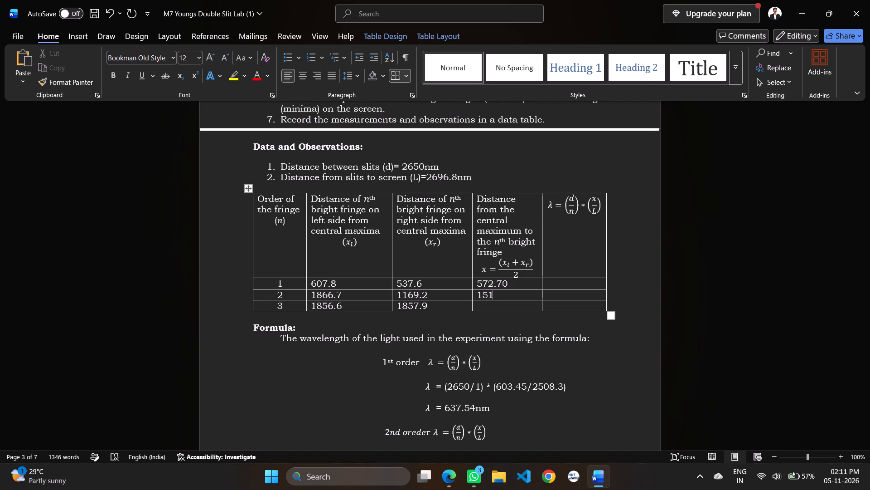
{"action": "key", "text": "7"}
{"action": "key", "text": "period"}
{"action": "type", "text": "95"}
Enter 1857.25 as the third-order averaged distance x in the data table.
{"action": "key", "text": "Down"}
{"action": "type", "text": "18"}
{"action": "key", "text": "5"}
{"action": "key", "text": "7"}
{"action": "key", "text": "period"}
{"action": "type", "text": "25"}
Enter 562.76nm as the first-order wavelength in the λ column of the data table.
{"action": "key", "text": "Right"}
{"action": "left_click", "coordinate": [556, 282]}
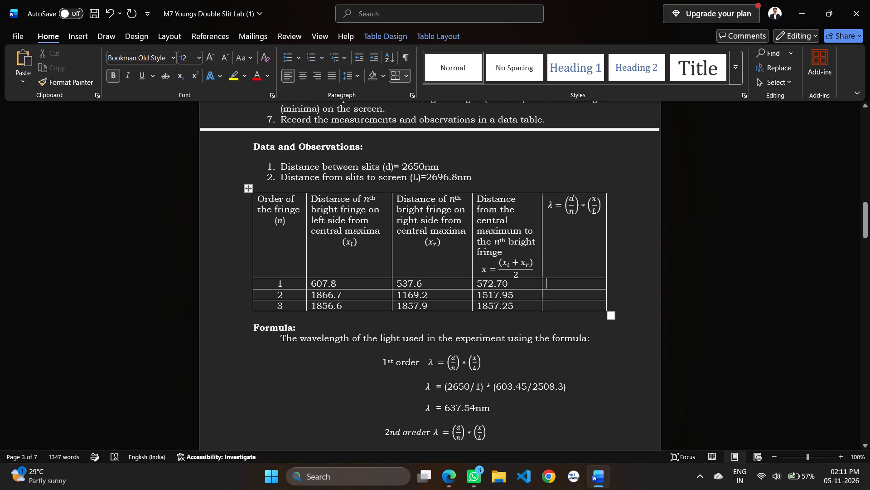
{"action": "type", "text": "56"}
{"action": "key", "text": "2"}
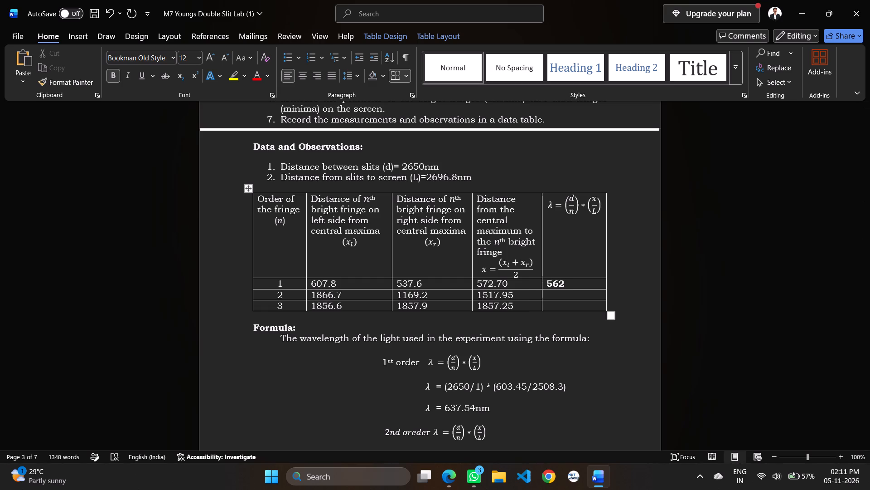
{"action": "key", "text": "period"}
{"action": "type", "text": "76"}
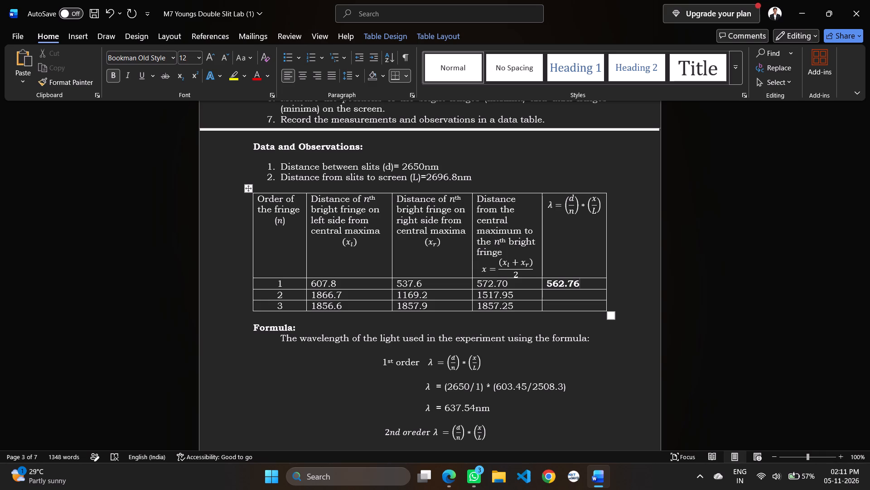
{"action": "type", "text": "NM"}
{"action": "key", "text": "BackSpace"}
{"action": "key", "text": "BackSpace"}
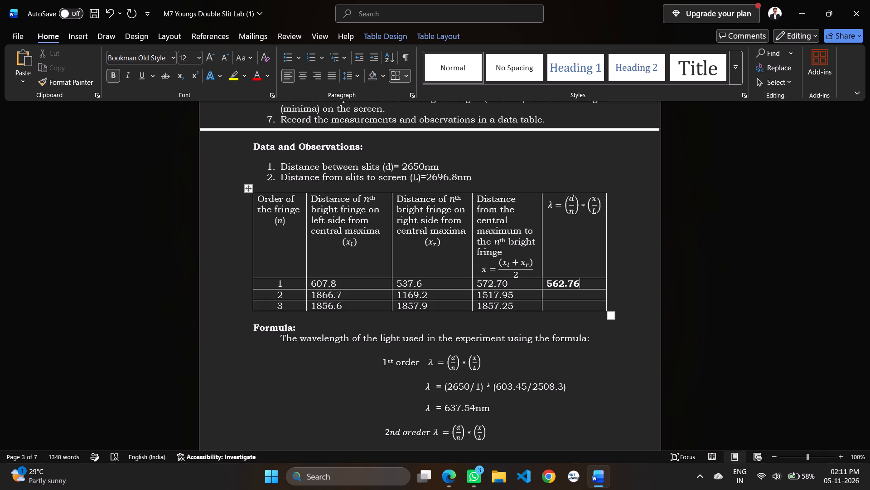
{"action": "type", "text": "nm"}
Enter 745.80nm as the second-order wavelength in the λ column of the data table.
{"action": "key", "text": "Down"}
{"action": "type", "text": "745"}
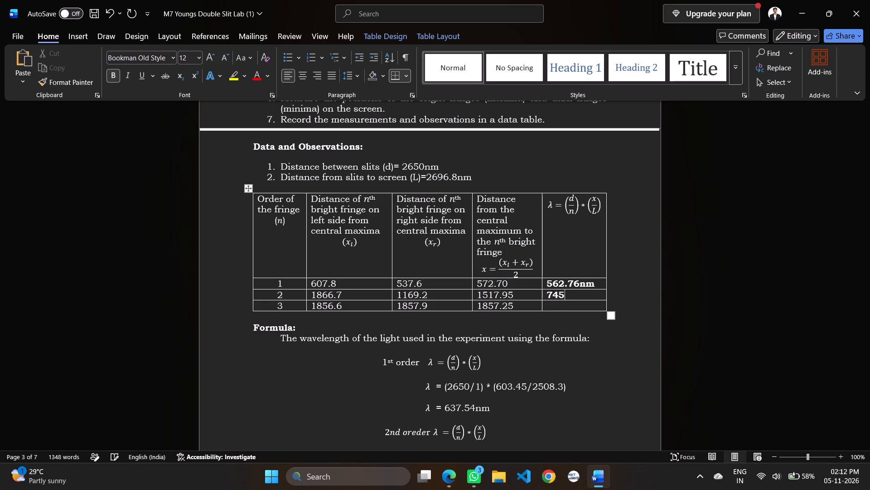
{"action": "key", "text": "period"}
{"action": "type", "text": "80"}
{"action": "type", "text": "nm"}
Enter 608.34nm as the third-order wavelength in the λ column of the data table.
{"action": "key", "text": "Down"}
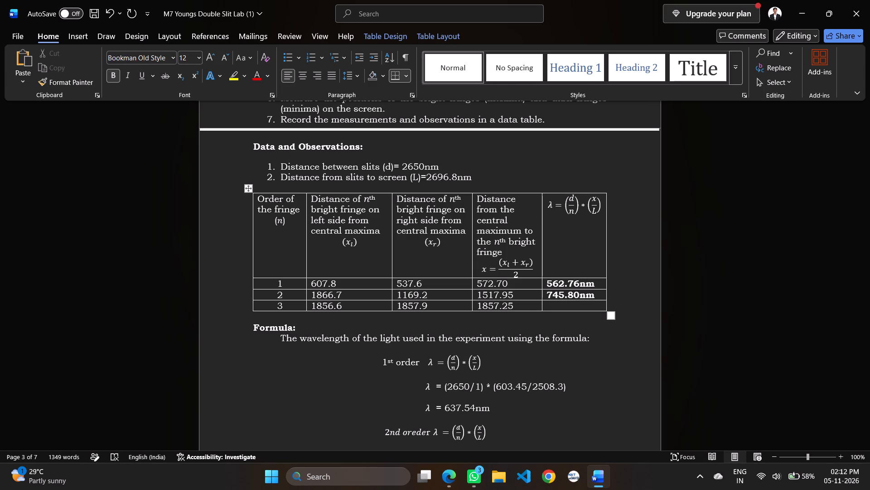
{"action": "type", "text": "608."}
{"action": "type", "text": "34"}
{"action": "type", "text": "nm"}
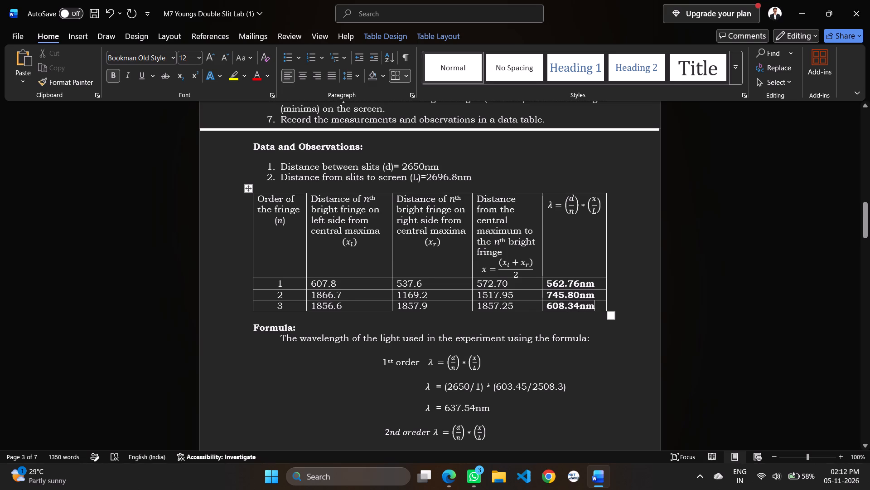
Change the fringe distance x in the first-order wavelength calculation to 572.7.
{"action": "scroll", "coordinate": [573, 351], "scroll_direction": "down", "scroll_amount": 2}
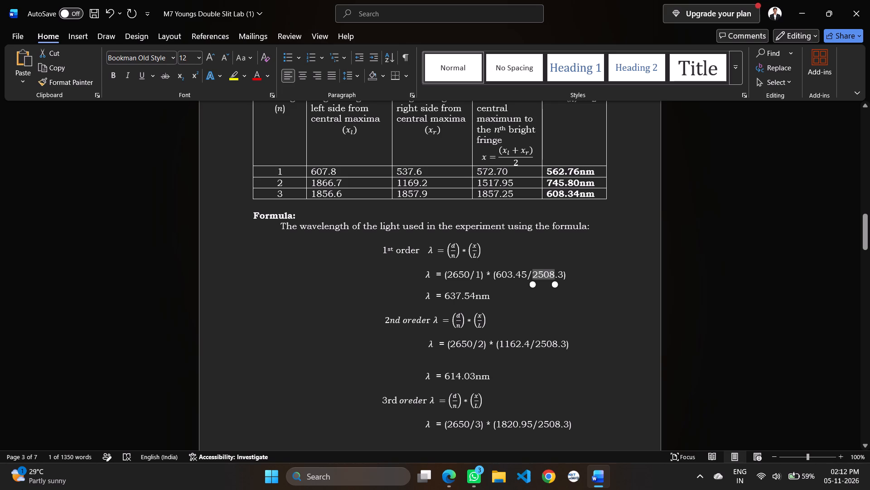
{"action": "left_click", "coordinate": [529, 273]}
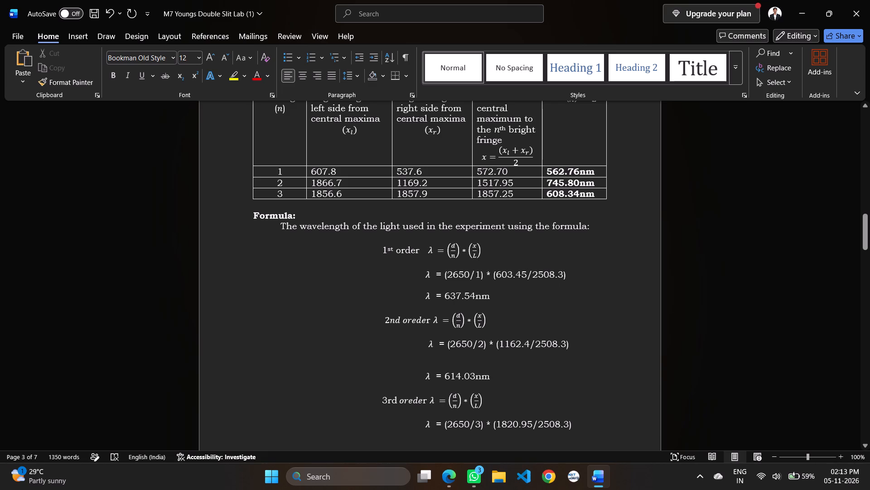
{"action": "key", "text": "BackSpace"}
{"action": "key", "text": "BackSpace"}
{"action": "key", "text": "BackSpace"}
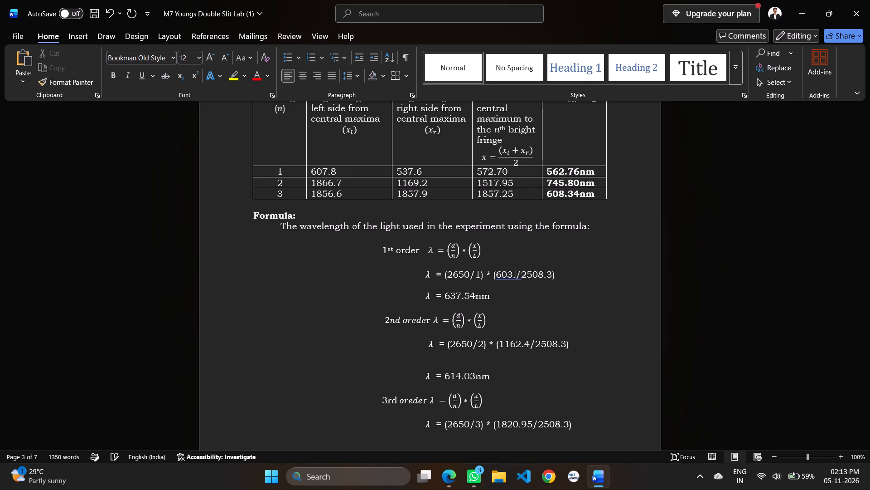
{"action": "key", "text": "BackSpace"}
{"action": "key", "text": "BackSpace"}
{"action": "key", "text": "BackSpace"}
{"action": "type", "text": "572"}
{"action": "key", "text": "period"}
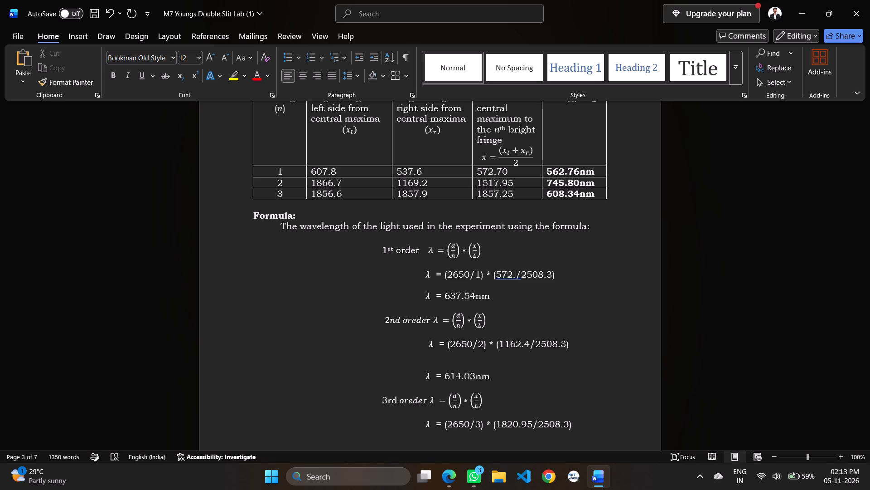
{"action": "key", "text": "7"}
Change the screen distance L in the first-order wavelength calculation to 2696.8.
{"action": "key", "text": "Right"}
{"action": "key", "text": "Right"}
{"action": "key", "text": "Right"}
{"action": "key", "text": "Right"}
{"action": "key", "text": "Right"}
{"action": "key", "text": "Right"}
{"action": "key", "text": "Right"}
{"action": "key", "text": "BackSpace"}
{"action": "key", "text": "BackSpace"}
{"action": "key", "text": "BackSpace"}
{"action": "key", "text": "BackSpace"}
{"action": "key", "text": "BackSpace"}
{"action": "key", "text": "BackSpace"}
{"action": "type", "text": "26"}
{"action": "type", "text": "96."}
{"action": "key", "text": "8"}
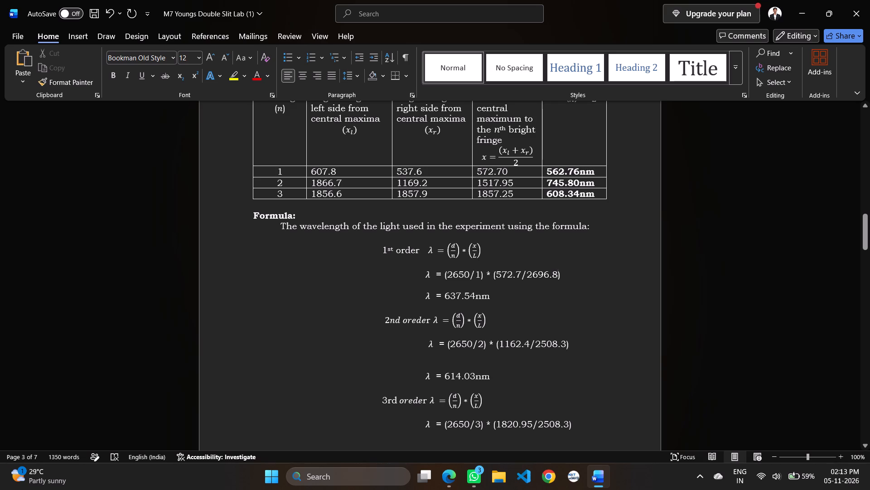
Delete the number in the first-order λ result line, keeping the nm unit.
{"action": "left_click", "coordinate": [474, 299]}
{"action": "key", "text": "BackSpace"}
{"action": "key", "text": "BackSpace"}
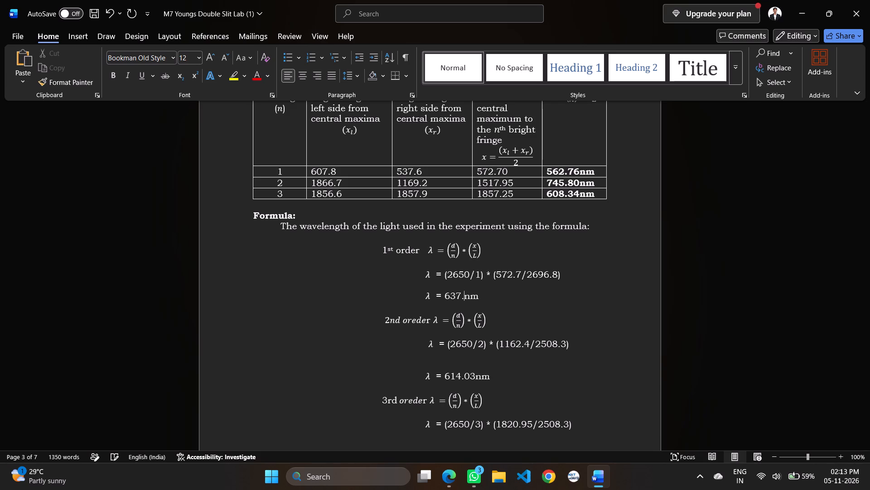
{"action": "key", "text": "BackSpace"}
{"action": "key", "text": "BackSpace"}
{"action": "key", "text": "BackSpace"}
{"action": "key", "text": "BackSpace"}
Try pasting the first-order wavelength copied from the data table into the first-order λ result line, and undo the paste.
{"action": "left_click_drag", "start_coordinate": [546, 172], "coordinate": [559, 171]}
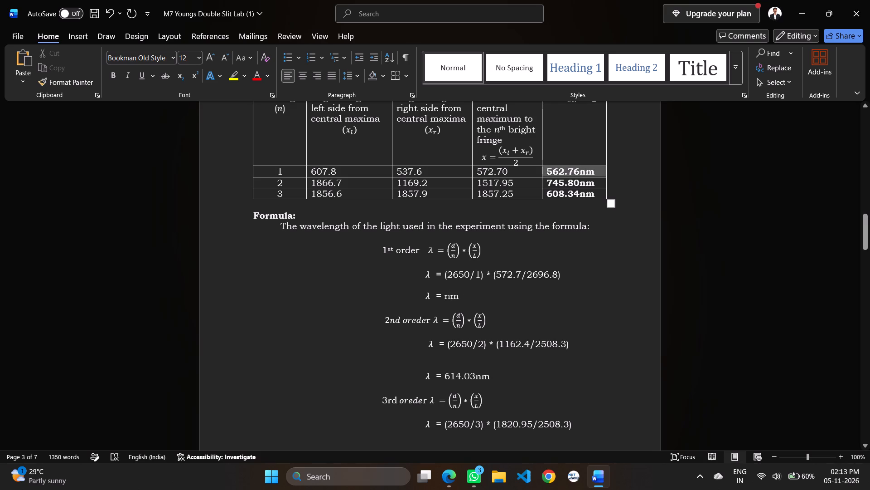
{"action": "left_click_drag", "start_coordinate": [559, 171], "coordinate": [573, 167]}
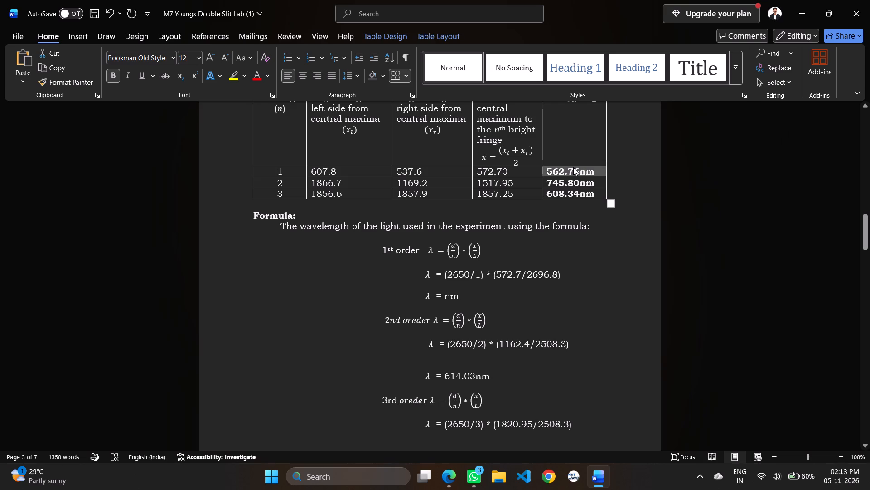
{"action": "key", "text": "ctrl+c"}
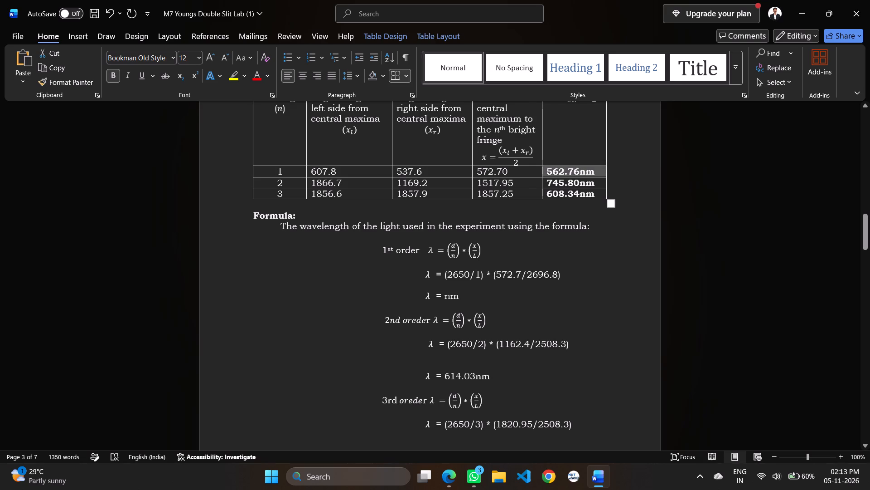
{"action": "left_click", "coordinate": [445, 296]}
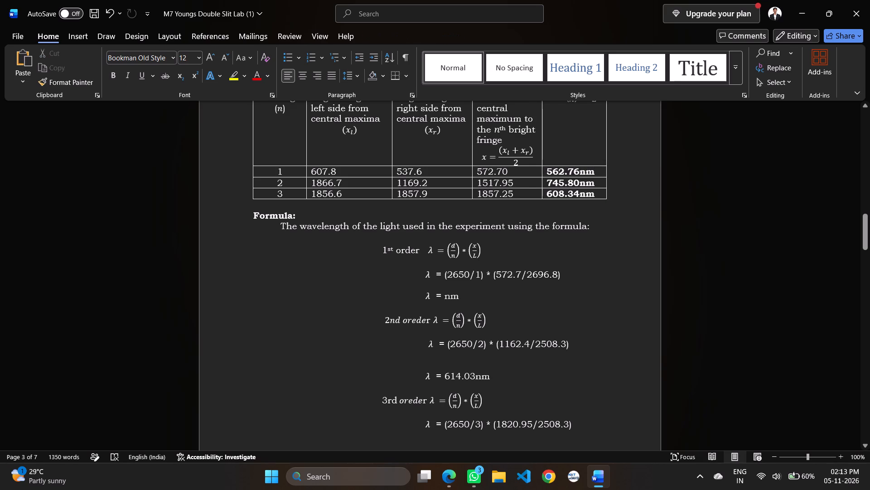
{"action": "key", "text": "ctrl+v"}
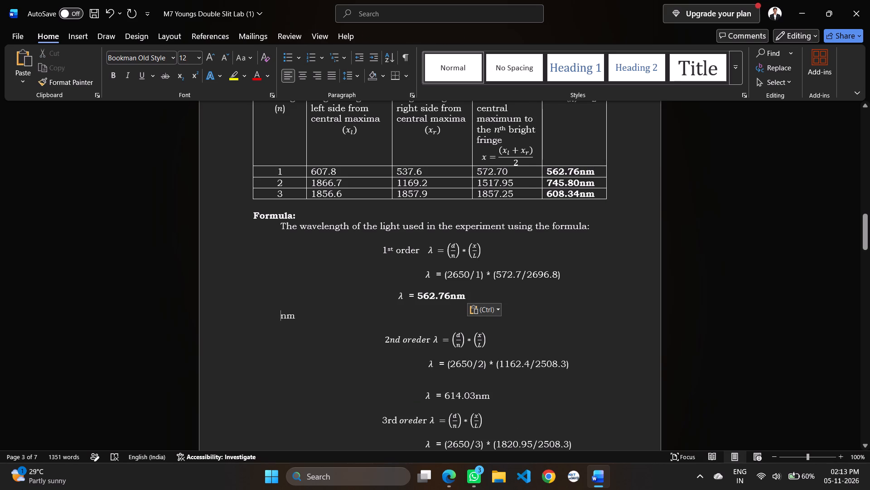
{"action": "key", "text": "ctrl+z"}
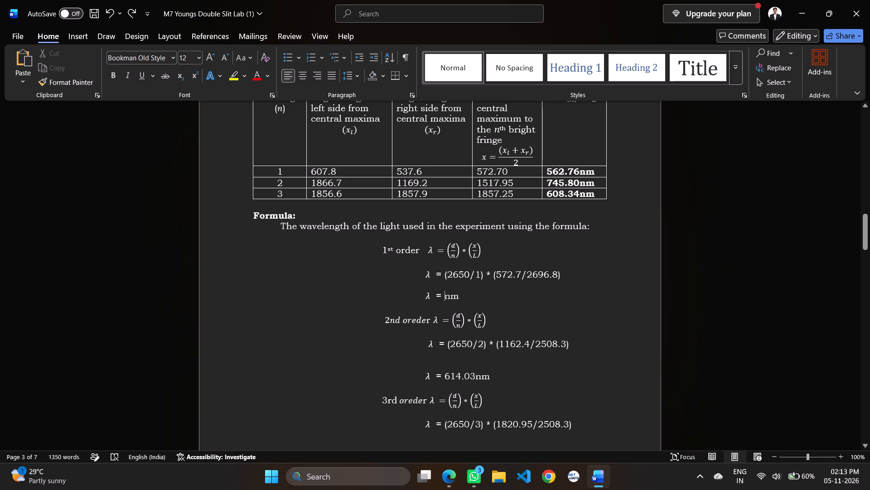
Enter 562.76 before nm in the first-order λ result line.
{"action": "type", "text": "56"}
{"action": "type", "text": "2."}
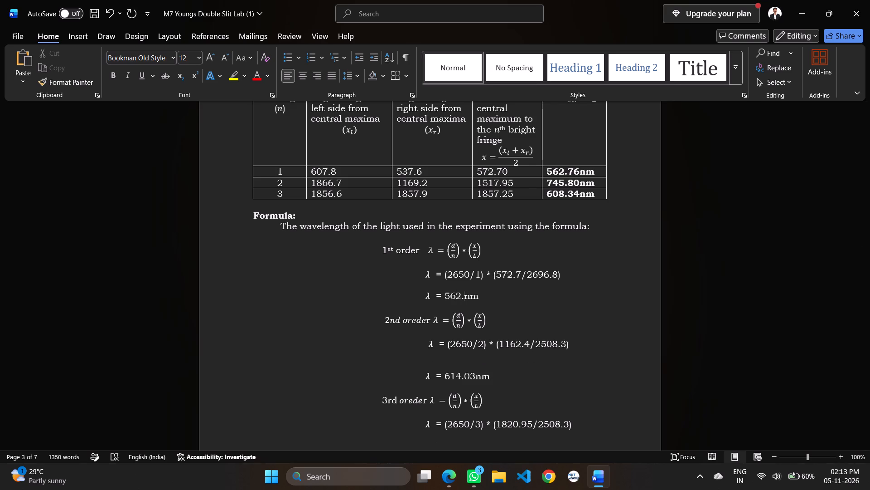
{"action": "type", "text": "76"}
Change the fringe distance x in the second-order wavelength calculation to 1517.95.
{"action": "left_click", "coordinate": [530, 343]}
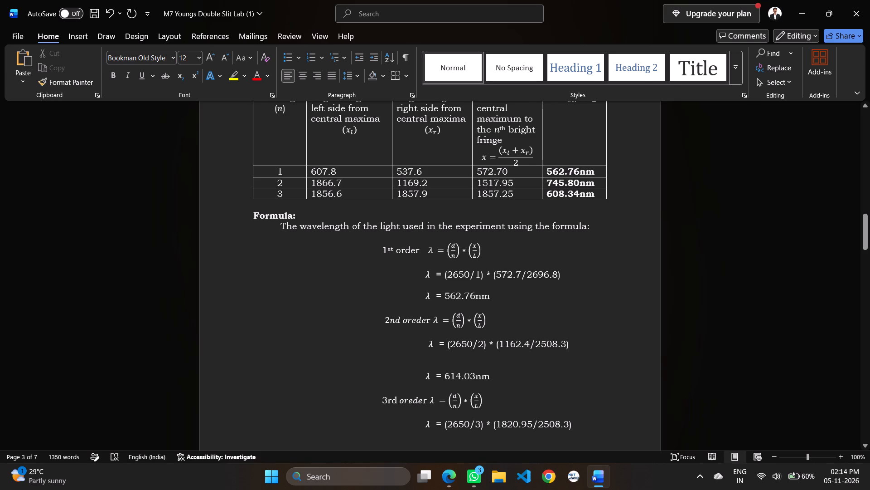
{"action": "key", "text": "BackSpace"}
{"action": "key", "text": "BackSpace"}
{"action": "key", "text": "BackSpace"}
{"action": "key", "text": "BackSpace"}
{"action": "key", "text": "BackSpace"}
{"action": "key", "text": "BackSpace"}
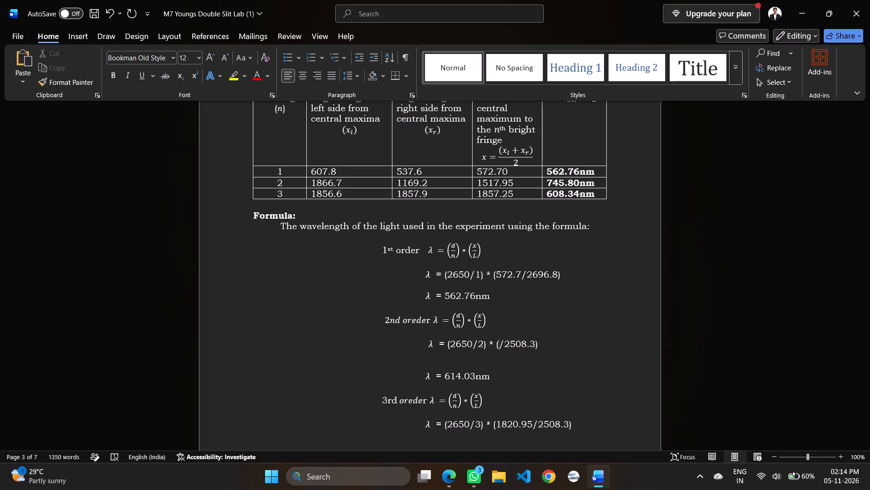
{"action": "type", "text": "15"}
{"action": "type", "text": "17"}
{"action": "key", "text": "period"}
{"action": "type", "text": "95"}
Change the screen distance L in the second-order wavelength calculation to 2696.8.
{"action": "key", "text": "Right"}
{"action": "key", "text": "Right"}
{"action": "key", "text": "Right"}
{"action": "key", "text": "Right"}
{"action": "key", "text": "Right"}
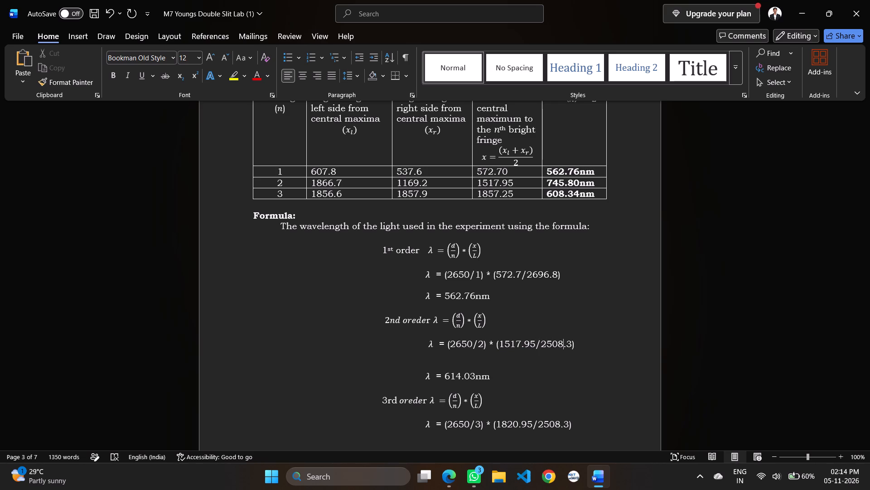
{"action": "key", "text": "Right"}
{"action": "key", "text": "Right"}
{"action": "key", "text": "BackSpace"}
{"action": "key", "text": "BackSpace"}
{"action": "key", "text": "BackSpace"}
{"action": "key", "text": "BackSpace"}
{"action": "key", "text": "BackSpace"}
{"action": "key", "text": "BackSpace"}
{"action": "type", "text": "26"}
{"action": "type", "text": "96"}
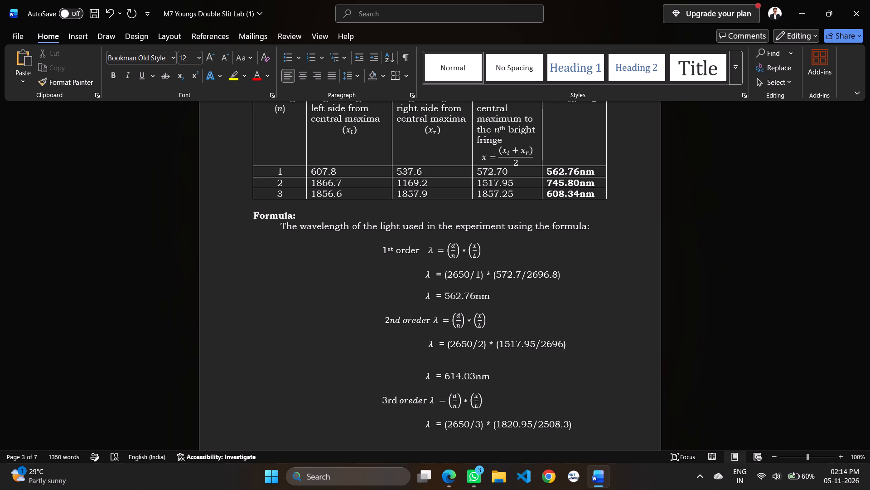
{"action": "key", "text": "period"}
{"action": "key", "text": "8"}
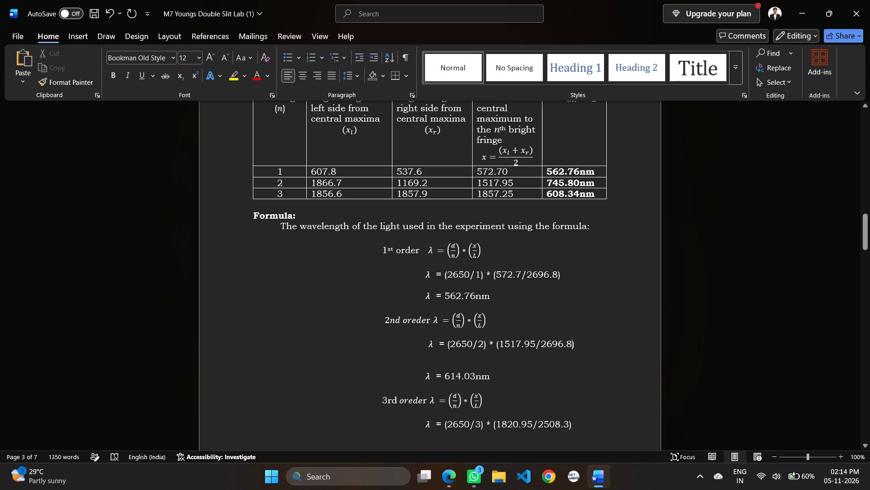
Replace the value in the second-order λ result line with 745.80 nm.
{"action": "left_click", "coordinate": [476, 380]}
{"action": "key", "text": "BackSpace"}
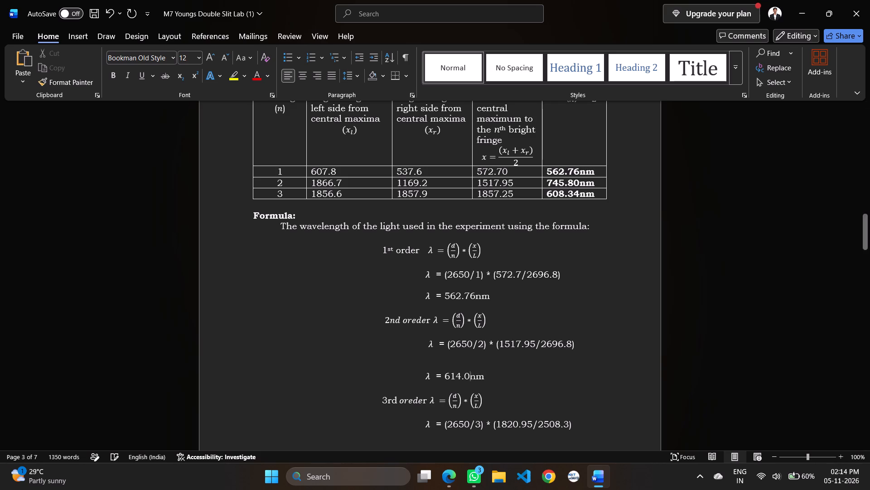
{"action": "key", "text": "BackSpace"}
{"action": "key", "text": "BackSpace"}
{"action": "key", "text": "BackSpace"}
{"action": "key", "text": "BackSpace"}
{"action": "key", "text": "BackSpace"}
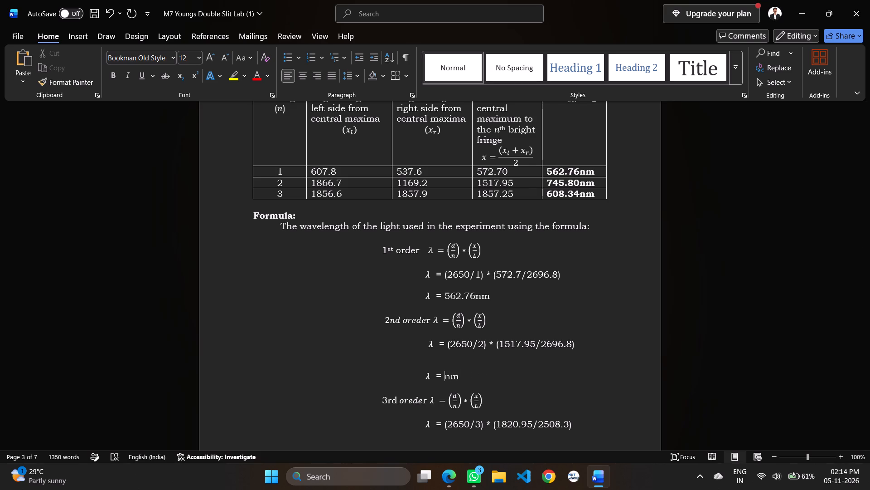
{"action": "type", "text": "745"}
{"action": "key", "text": "period"}
{"action": "type", "text": "80"}
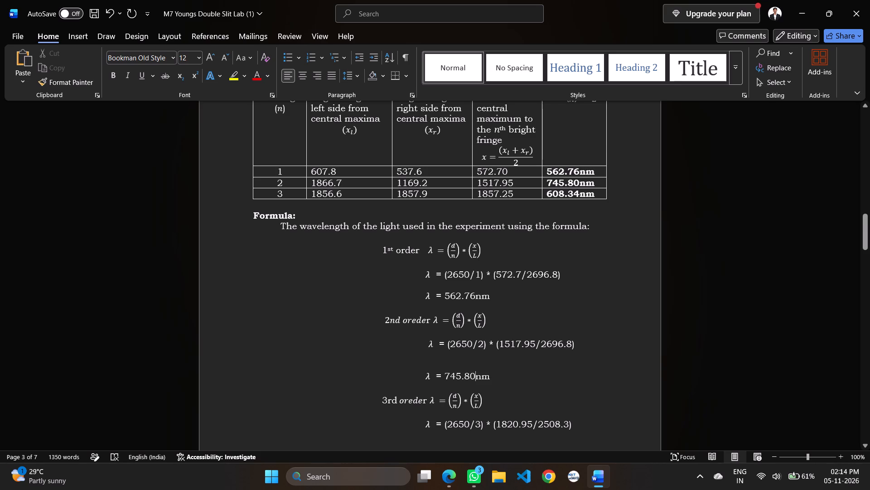
Change the fringe distance x in the third-order wavelength calculation to 1857.25.
{"action": "scroll", "coordinate": [499, 417], "scroll_direction": "down", "scroll_amount": 2}
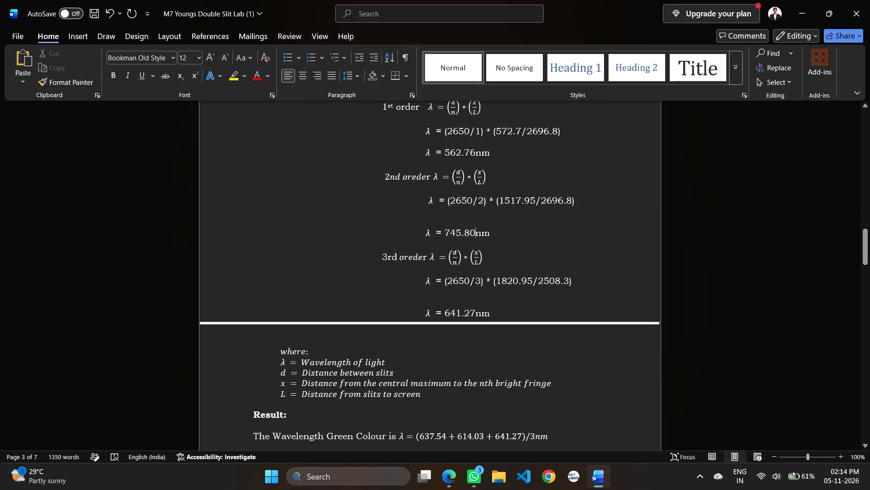
{"action": "left_click", "coordinate": [532, 279]}
{"action": "key", "text": "BackSpace"}
{"action": "key", "text": "BackSpace"}
{"action": "key", "text": "BackSpace"}
{"action": "key", "text": "BackSpace"}
{"action": "key", "text": "BackSpace"}
{"action": "key", "text": "BackSpace"}
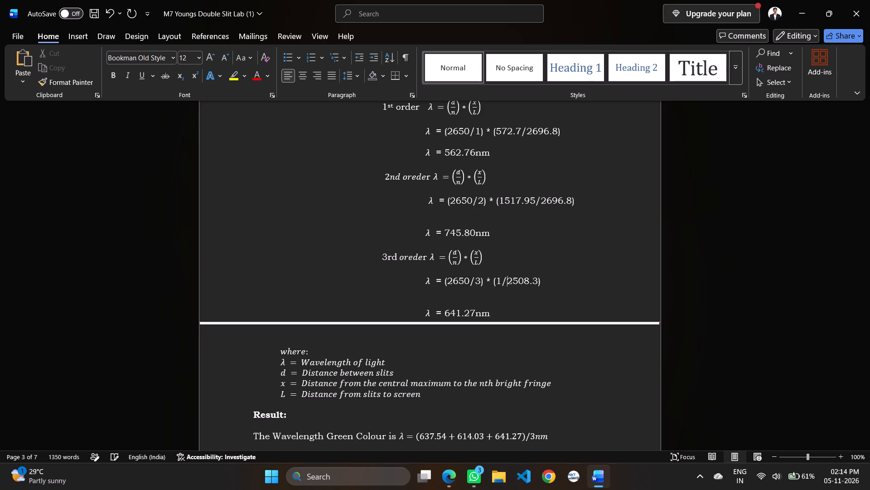
{"action": "key", "text": "BackSpace"}
{"action": "key", "text": "1"}
{"action": "type", "text": "857"}
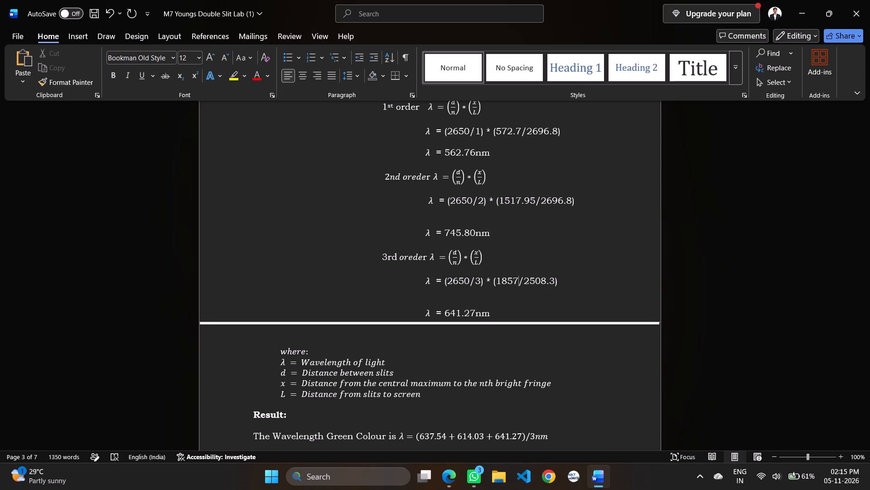
{"action": "type", "text": ".25"}
Change the screen distance L in the third-order wavelength calculation to 2696.8.
{"action": "key", "text": "Right"}
{"action": "key", "text": "Right"}
{"action": "key", "text": "Right"}
{"action": "key", "text": "Right"}
{"action": "key", "text": "Right"}
{"action": "key", "text": "Right"}
{"action": "key", "text": "Right"}
{"action": "key", "text": "BackSpace"}
{"action": "key", "text": "BackSpace"}
{"action": "key", "text": "BackSpace"}
{"action": "key", "text": "BackSpace"}
{"action": "key", "text": "BackSpace"}
{"action": "key", "text": "BackSpace"}
{"action": "type", "text": "2696"}
{"action": "key", "text": "period"}
{"action": "key", "text": "8"}
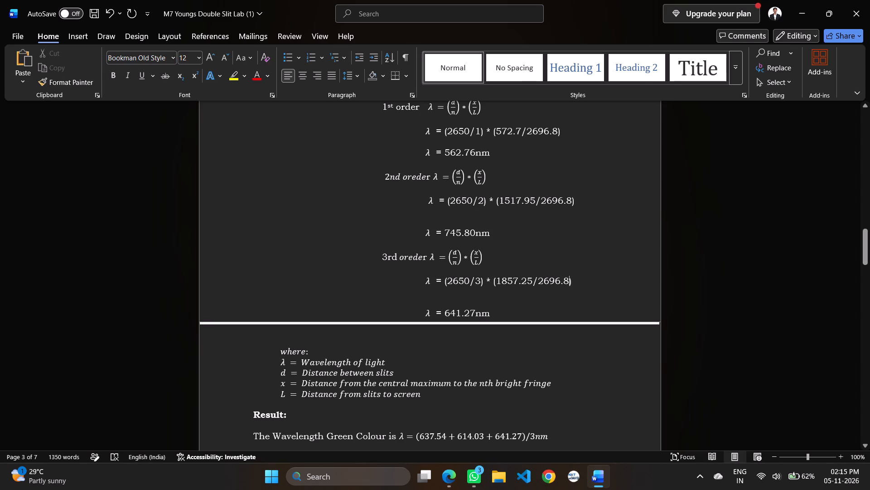
Change the third-order λ result line to 608.34 nm.
{"action": "scroll", "coordinate": [563, 289], "scroll_direction": "right", "scroll_amount": 1}
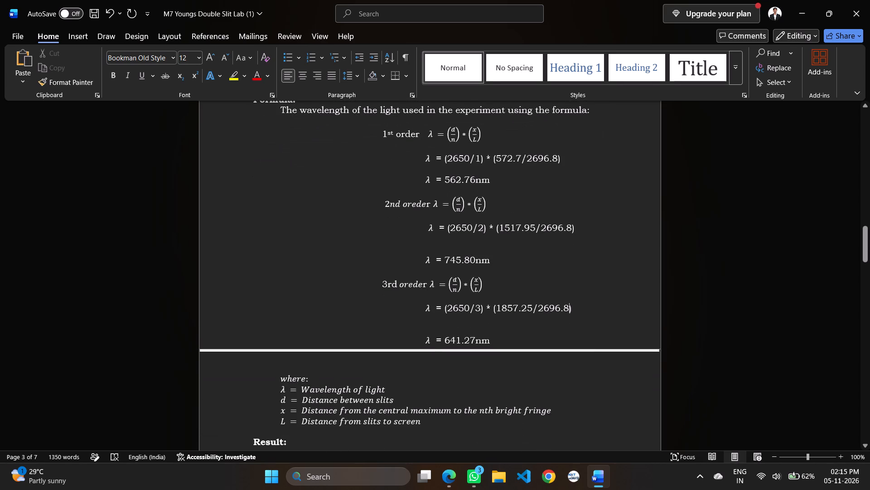
{"action": "left_click", "coordinate": [476, 338]}
{"action": "key", "text": "BackSpace"}
{"action": "key", "text": "BackSpace"}
{"action": "key", "text": "BackSpace"}
{"action": "key", "text": "BackSpace"}
{"action": "key", "text": "BackSpace"}
{"action": "type", "text": "08.34"}
Replace the first term of the averaging equation under Result with 562.76.
{"action": "scroll", "coordinate": [568, 234], "scroll_direction": "down", "scroll_amount": 3}
{"action": "scroll", "coordinate": [568, 234], "scroll_direction": "up", "scroll_amount": 1}
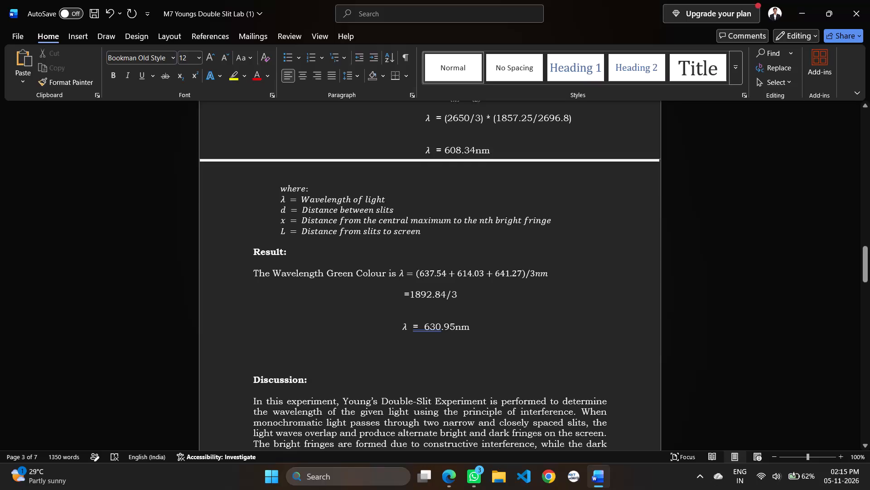
{"action": "scroll", "coordinate": [568, 234], "scroll_direction": "up", "scroll_amount": 1}
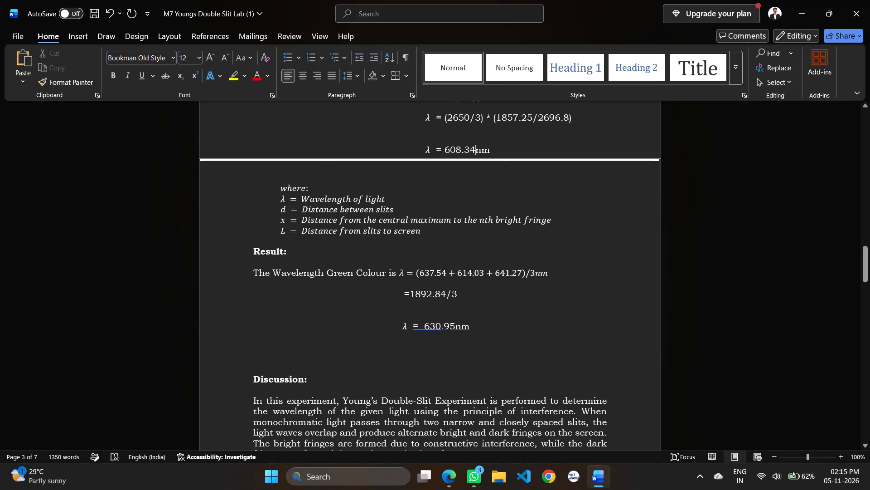
{"action": "left_click", "coordinate": [446, 277]}
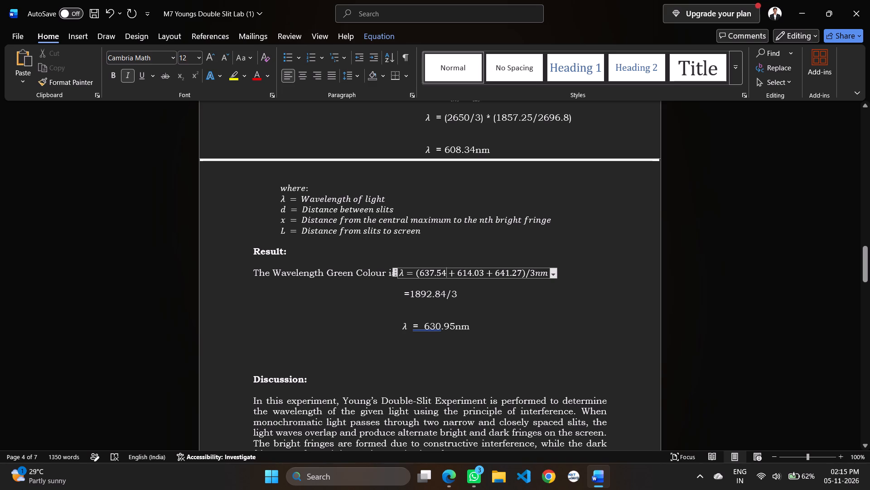
{"action": "key", "text": "BackSpace"}
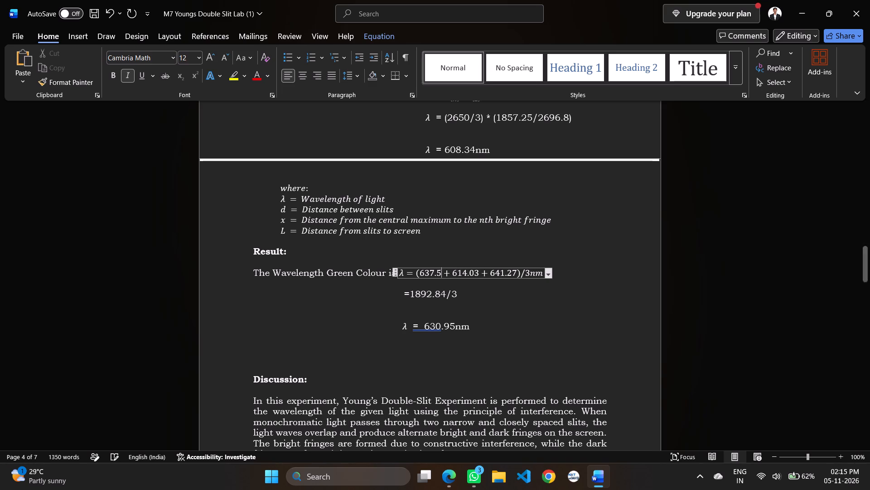
{"action": "key", "text": "BackSpace"}
{"action": "key", "text": "BackSpace"}
{"action": "key", "text": "BackSpace"}
{"action": "key", "text": "BackSpace"}
{"action": "key", "text": "BackSpace"}
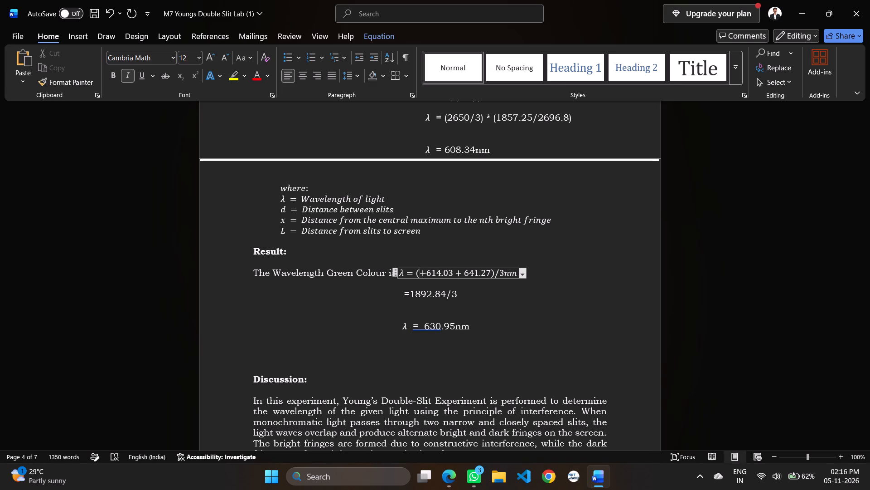
{"action": "type", "text": "56"}
{"action": "type", "text": "2."}
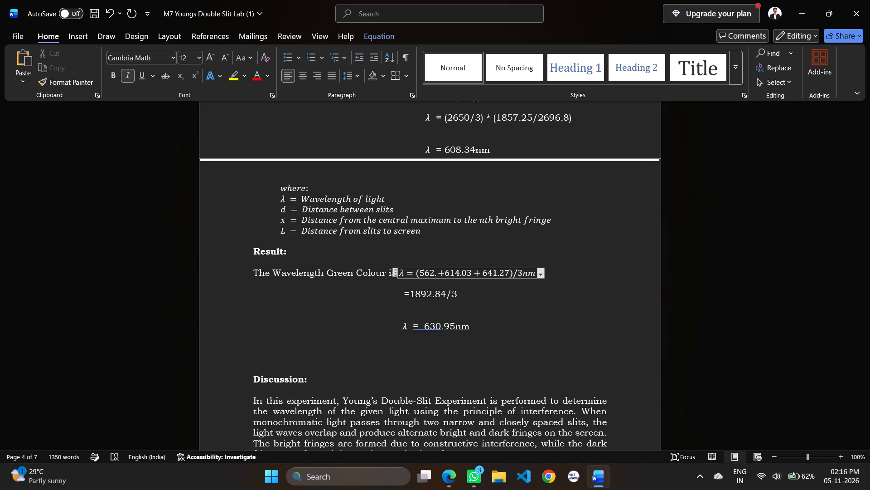
{"action": "type", "text": "76"}
Replace the second term of the Result averaging equation with 745.80.
{"action": "key", "text": "Right"}
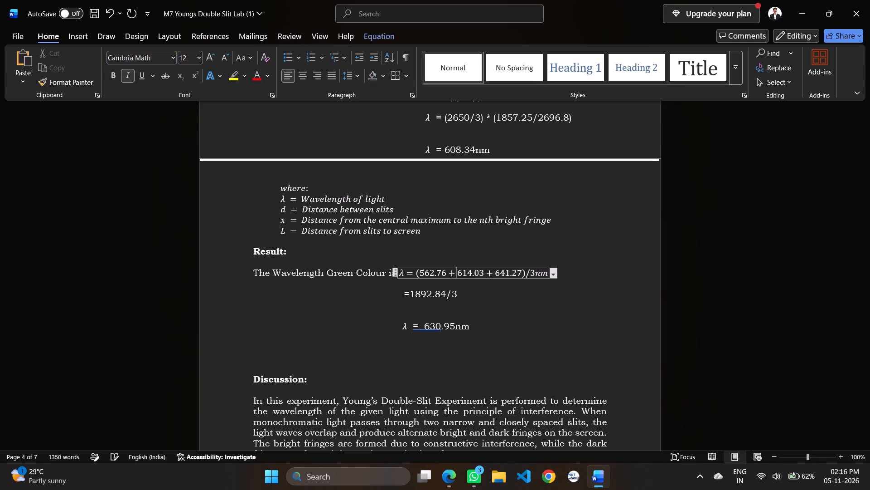
{"action": "key", "text": "Right"}
{"action": "key", "text": "Right"}
{"action": "key", "text": "Right"}
{"action": "key", "text": "Right"}
{"action": "key", "text": "Right"}
{"action": "key", "text": "Right"}
{"action": "key", "text": "BackSpace"}
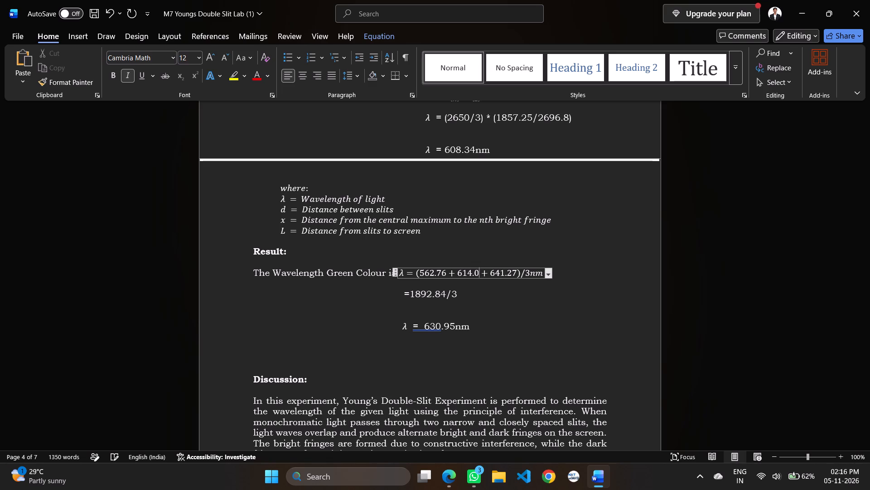
{"action": "key", "text": "BackSpace"}
{"action": "key", "text": "BackSpace"}
{"action": "key", "text": "BackSpace"}
{"action": "key", "text": "BackSpace"}
{"action": "key", "text": "BackSpace"}
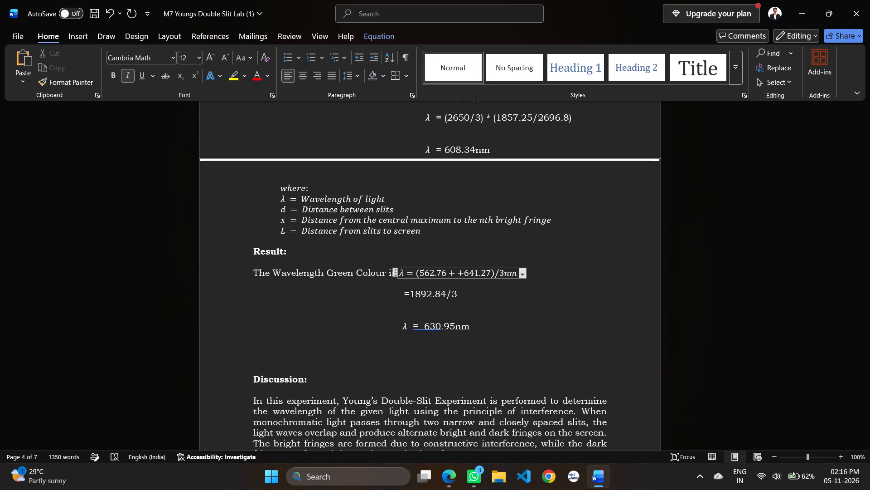
{"action": "type", "text": "745."}
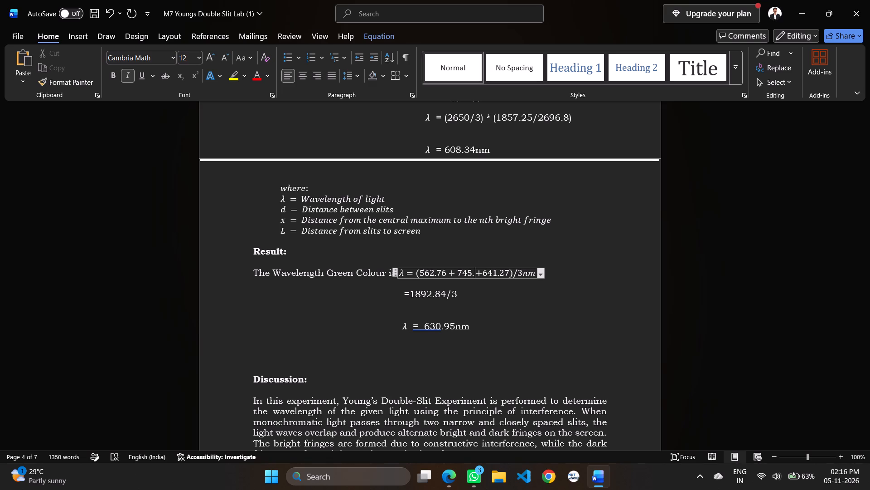
{"action": "type", "text": "80"}
Replace the third term of the Result averaging equation with 608.34.
{"action": "key", "text": "Right"}
{"action": "key", "text": "Right"}
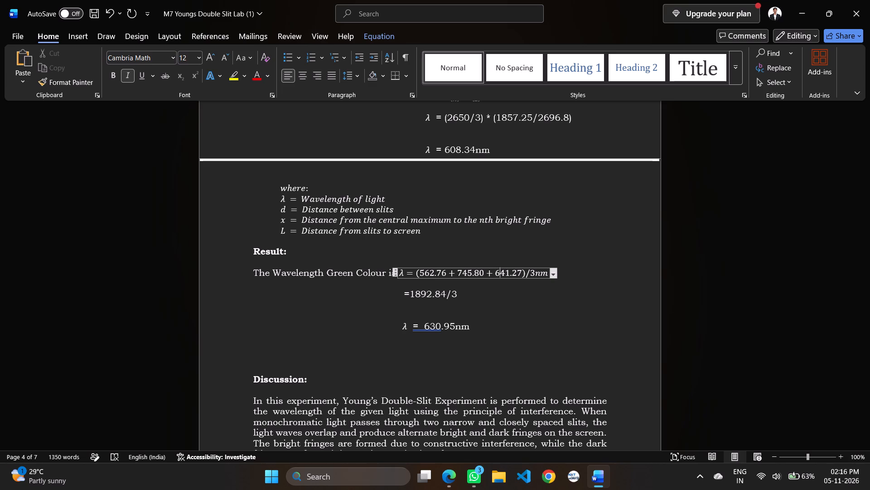
{"action": "key", "text": "Right"}
{"action": "key", "text": "Right"}
{"action": "key", "text": "Right"}
{"action": "key", "text": "Right"}
{"action": "key", "text": "Right"}
{"action": "key", "text": "BackSpace"}
{"action": "key", "text": "BackSpace"}
{"action": "key", "text": "BackSpace"}
{"action": "key", "text": "BackSpace"}
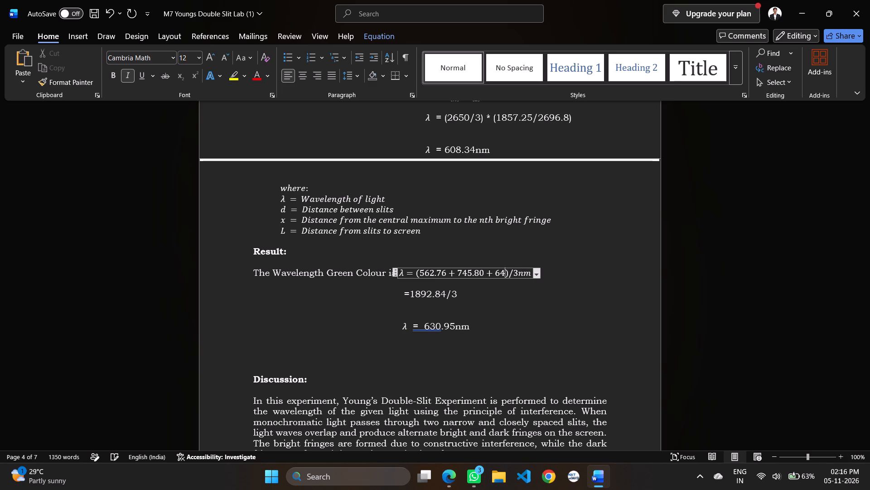
{"action": "key", "text": "BackSpace"}
{"action": "key", "text": "BackSpace"}
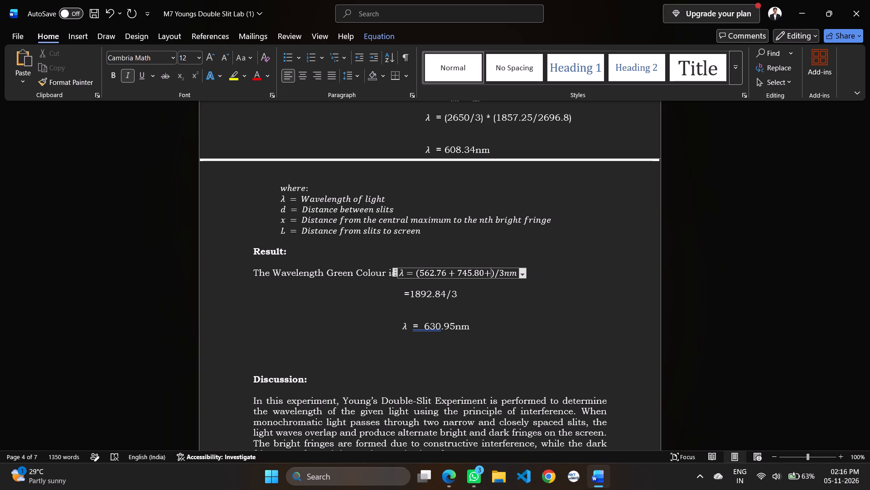
{"action": "type", "text": "608"}
{"action": "key", "text": "period"}
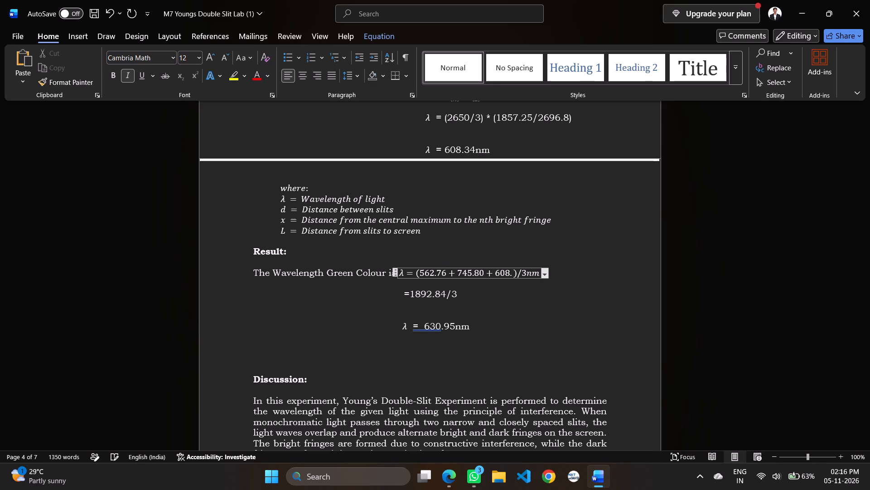
{"action": "type", "text": "34"}
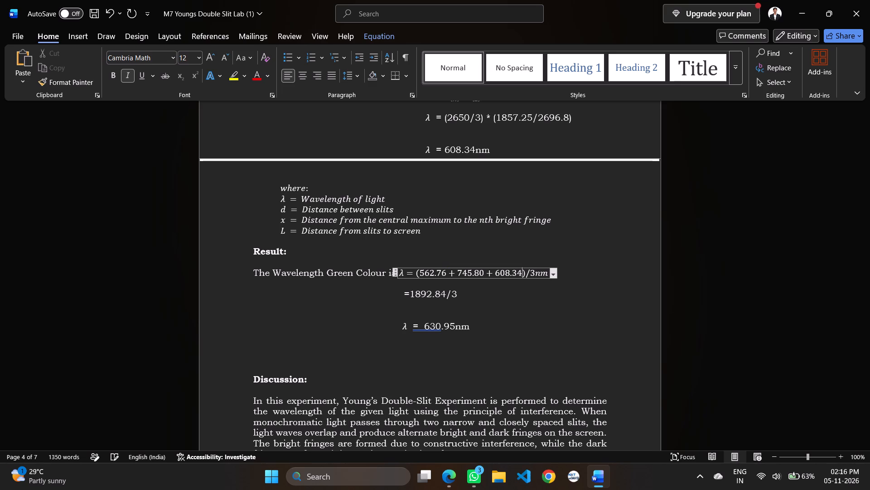
Replace the sum in the second line under Result with 1916.90, keeping the division by 3.
{"action": "left_click", "coordinate": [445, 293]}
{"action": "key", "text": "BackSpace"}
{"action": "key", "text": "BackSpace"}
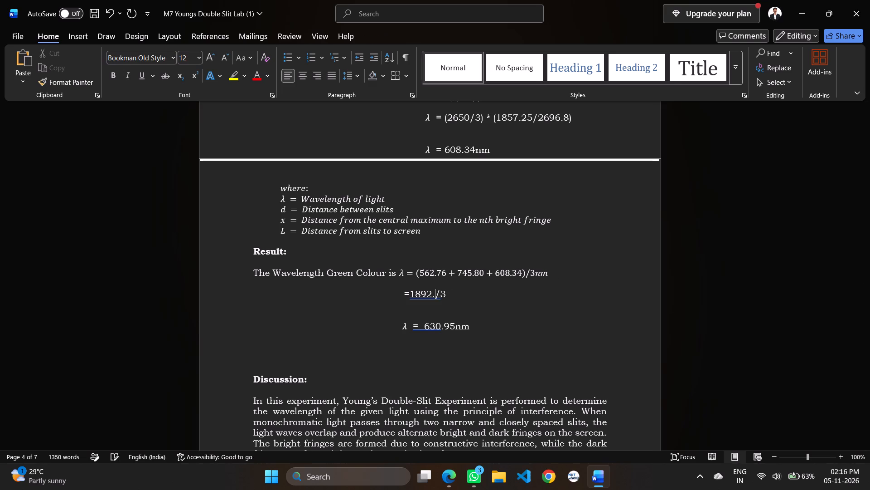
{"action": "key", "text": "BackSpace"}
{"action": "key", "text": "BackSpace"}
{"action": "key", "text": "BackSpace"}
{"action": "key", "text": "BackSpace"}
{"action": "key", "text": "BackSpace"}
{"action": "type", "text": "1916"}
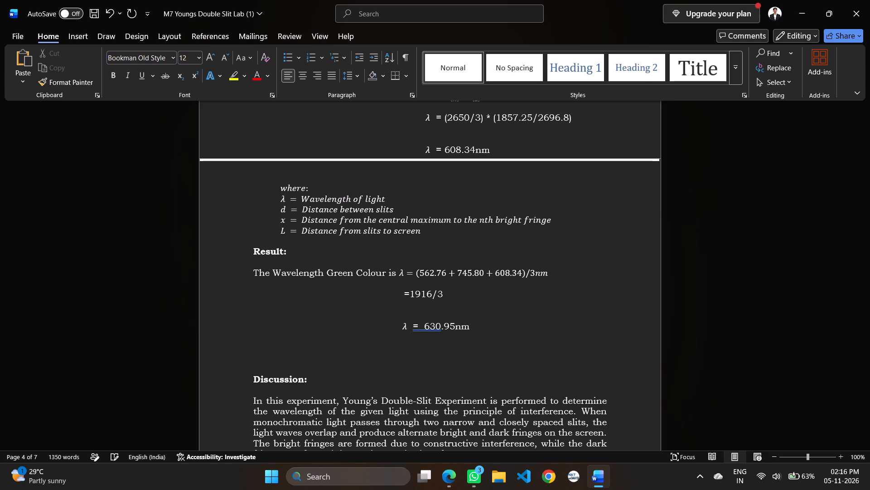
{"action": "type", "text": ".90"}
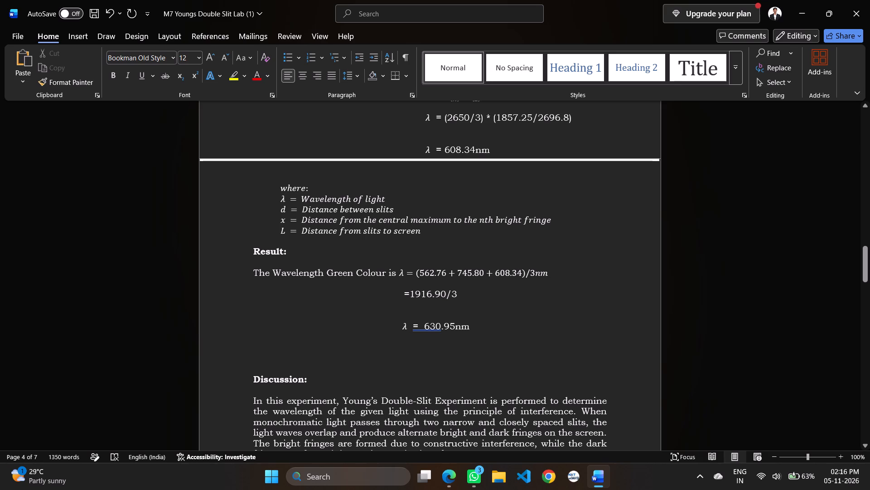
Change the final averaged λ under Result to 638.97 nm.
{"action": "left_click", "coordinate": [452, 327]}
{"action": "key", "text": "BackSpace"}
{"action": "key", "text": "BackSpace"}
{"action": "key", "text": "BackSpace"}
{"action": "key", "text": "BackSpace"}
{"action": "key", "text": "BackSpace"}
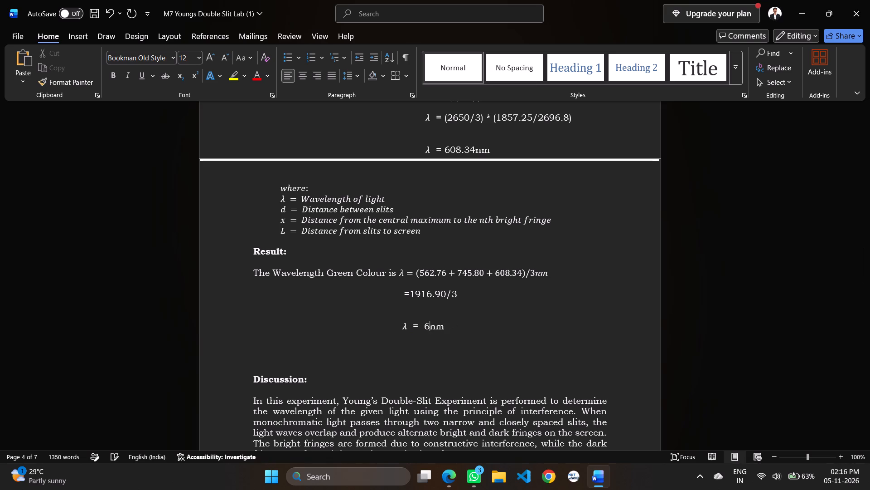
{"action": "key", "text": "BackSpace"}
{"action": "key", "text": "6"}
{"action": "type", "text": "38"}
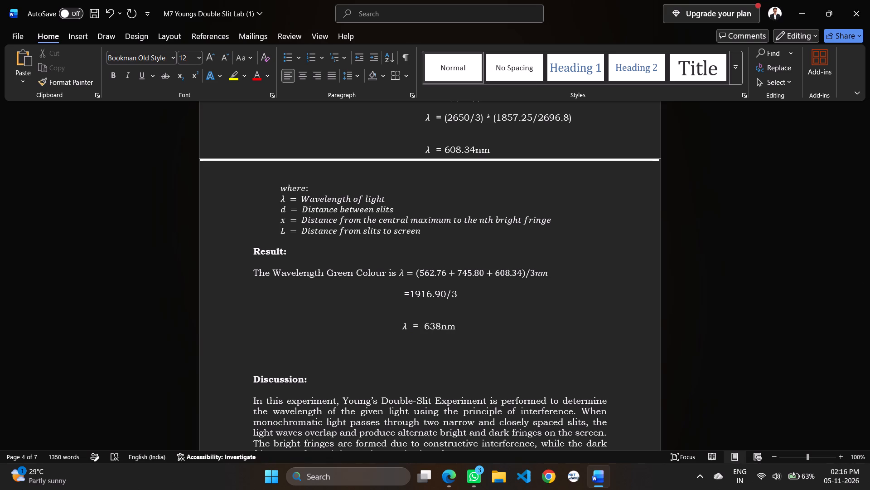
{"action": "key", "text": "period"}
{"action": "type", "text": "97"}
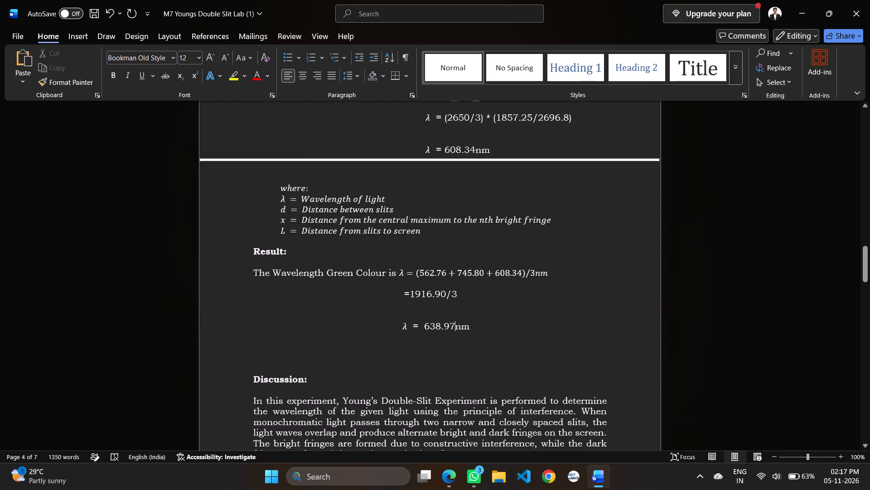
Review the data table, the three wavelength calculations and the averaged result for consistency.
{"action": "scroll", "coordinate": [560, 224], "scroll_direction": "down", "scroll_amount": 5}
{"action": "scroll", "coordinate": [560, 224], "scroll_direction": "up", "scroll_amount": 1}
{"action": "scroll", "coordinate": [560, 224], "scroll_direction": "down", "scroll_amount": 1}
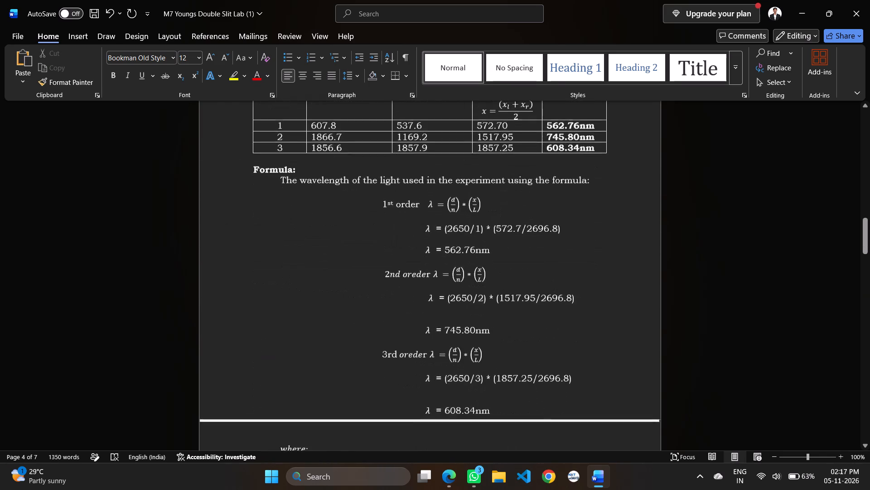
{"action": "scroll", "coordinate": [560, 224], "scroll_direction": "down", "scroll_amount": 1}
{"action": "scroll", "coordinate": [560, 224], "scroll_direction": "up", "scroll_amount": 2}
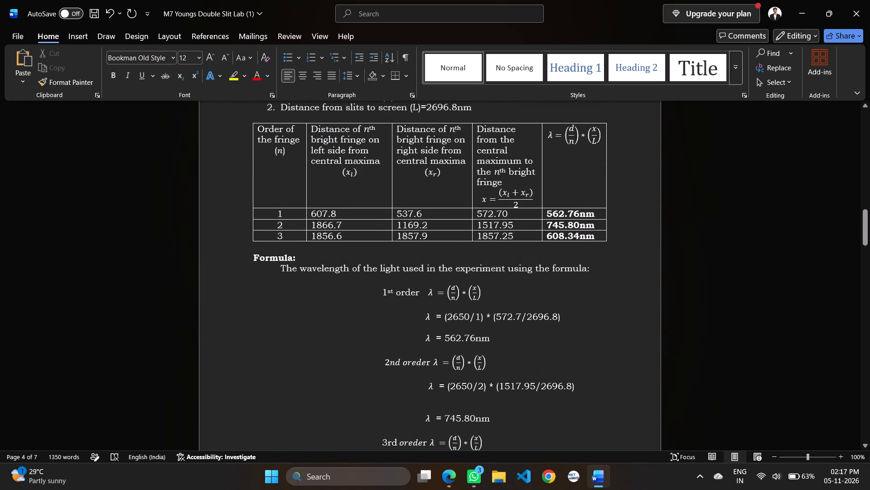
{"action": "scroll", "coordinate": [560, 224], "scroll_direction": "up", "scroll_amount": 1}
{"action": "scroll", "coordinate": [560, 224], "scroll_direction": "down", "scroll_amount": 5}
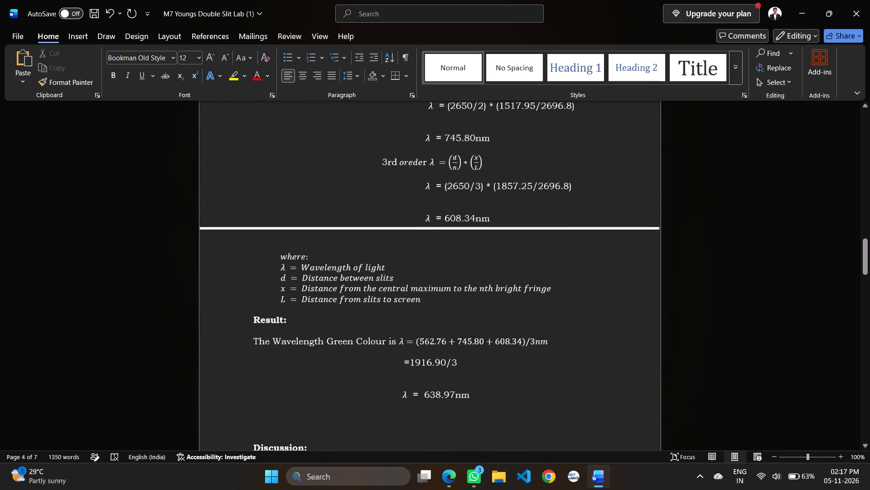
{"action": "scroll", "coordinate": [560, 224], "scroll_direction": "down", "scroll_amount": 1}
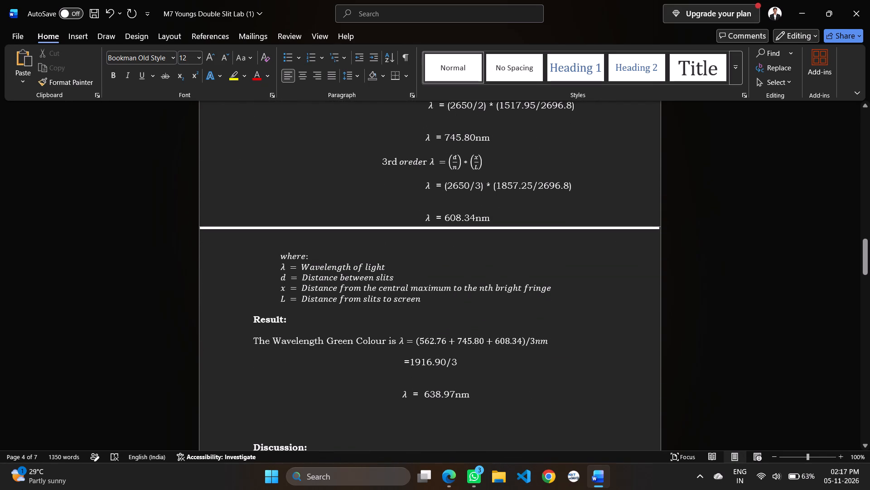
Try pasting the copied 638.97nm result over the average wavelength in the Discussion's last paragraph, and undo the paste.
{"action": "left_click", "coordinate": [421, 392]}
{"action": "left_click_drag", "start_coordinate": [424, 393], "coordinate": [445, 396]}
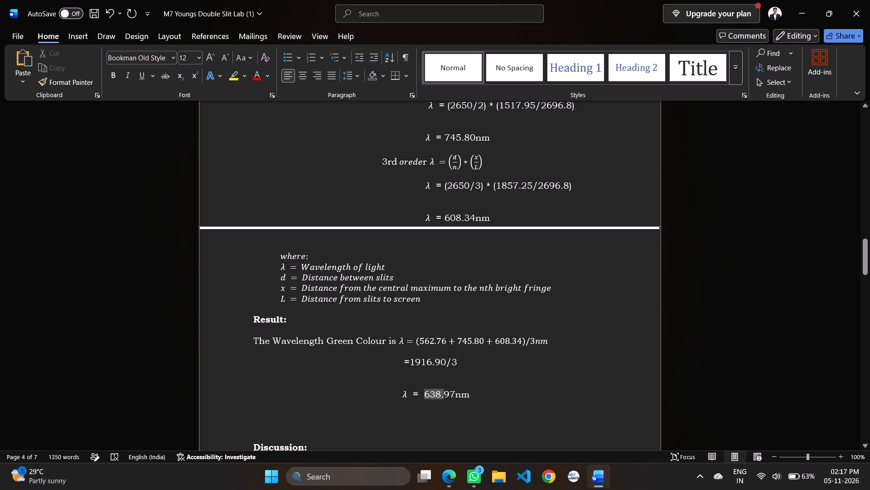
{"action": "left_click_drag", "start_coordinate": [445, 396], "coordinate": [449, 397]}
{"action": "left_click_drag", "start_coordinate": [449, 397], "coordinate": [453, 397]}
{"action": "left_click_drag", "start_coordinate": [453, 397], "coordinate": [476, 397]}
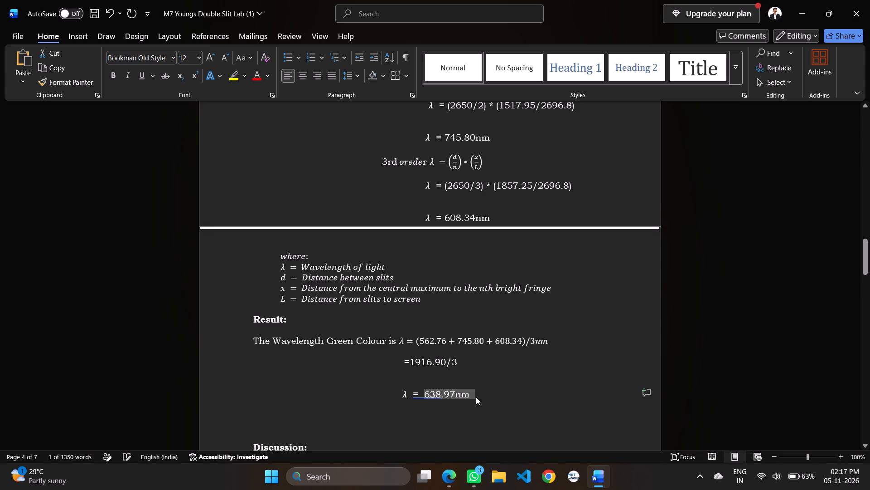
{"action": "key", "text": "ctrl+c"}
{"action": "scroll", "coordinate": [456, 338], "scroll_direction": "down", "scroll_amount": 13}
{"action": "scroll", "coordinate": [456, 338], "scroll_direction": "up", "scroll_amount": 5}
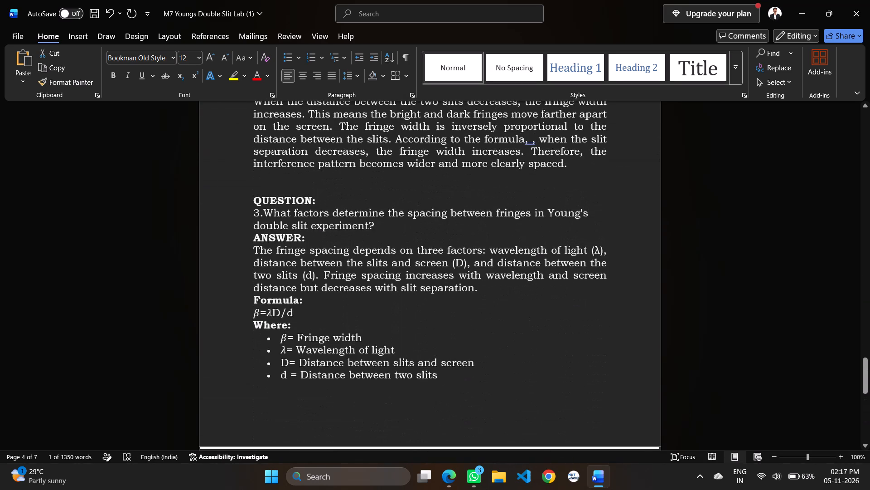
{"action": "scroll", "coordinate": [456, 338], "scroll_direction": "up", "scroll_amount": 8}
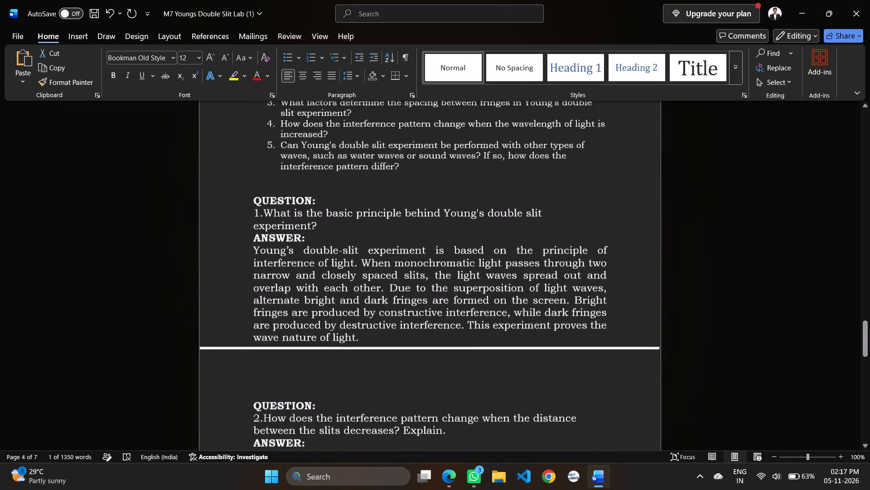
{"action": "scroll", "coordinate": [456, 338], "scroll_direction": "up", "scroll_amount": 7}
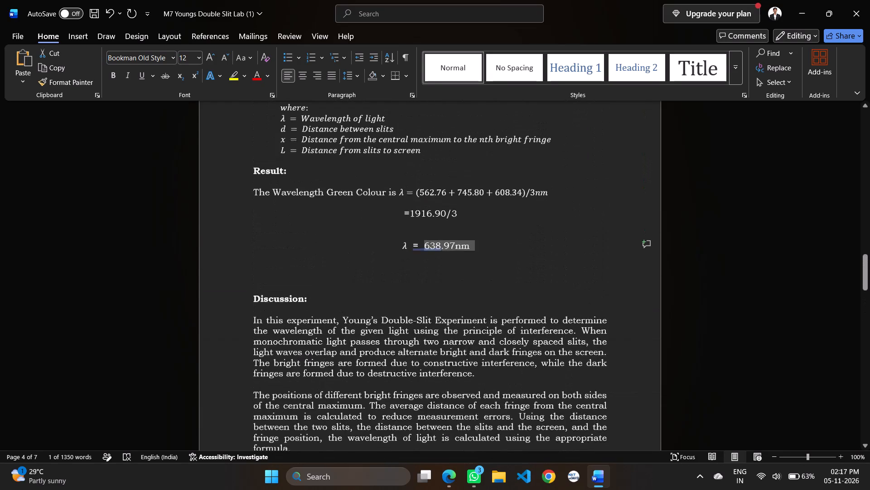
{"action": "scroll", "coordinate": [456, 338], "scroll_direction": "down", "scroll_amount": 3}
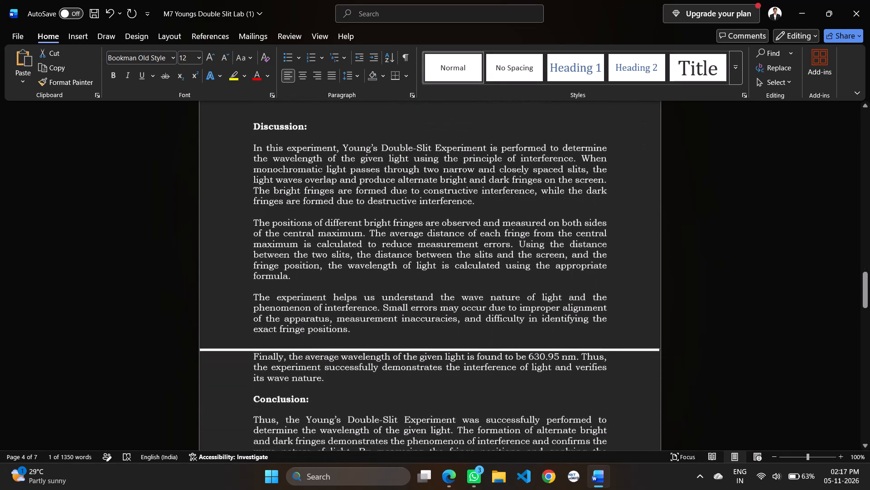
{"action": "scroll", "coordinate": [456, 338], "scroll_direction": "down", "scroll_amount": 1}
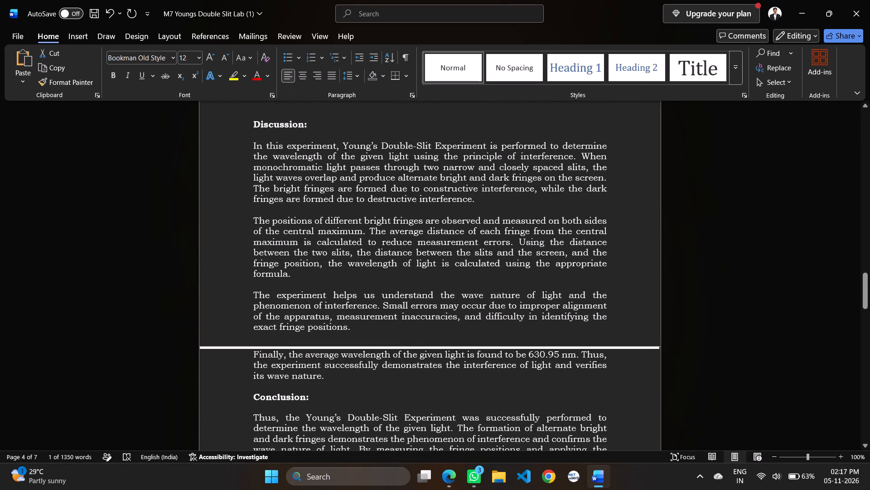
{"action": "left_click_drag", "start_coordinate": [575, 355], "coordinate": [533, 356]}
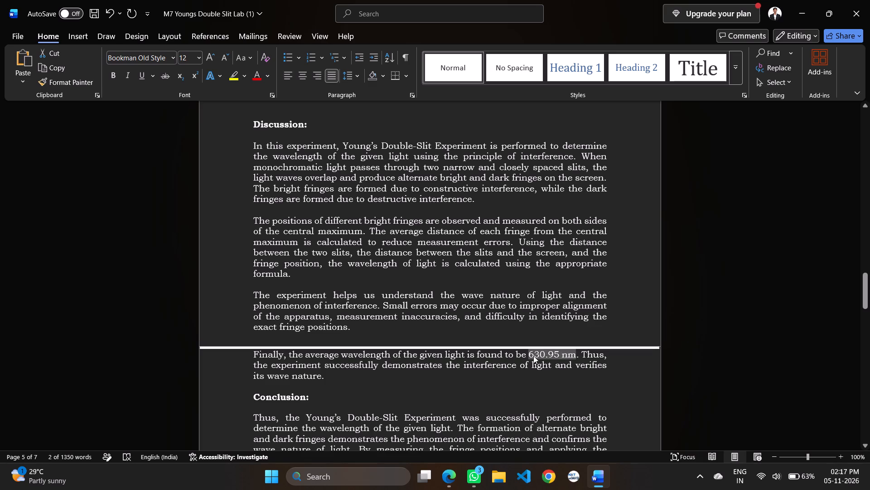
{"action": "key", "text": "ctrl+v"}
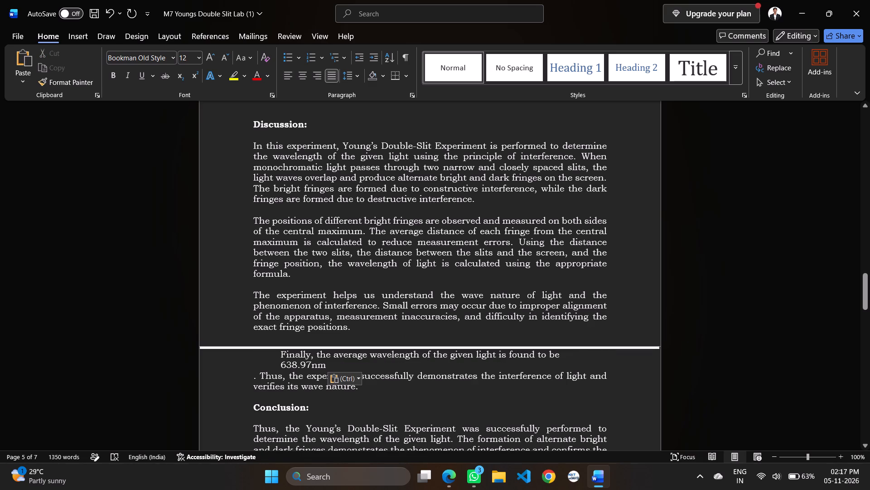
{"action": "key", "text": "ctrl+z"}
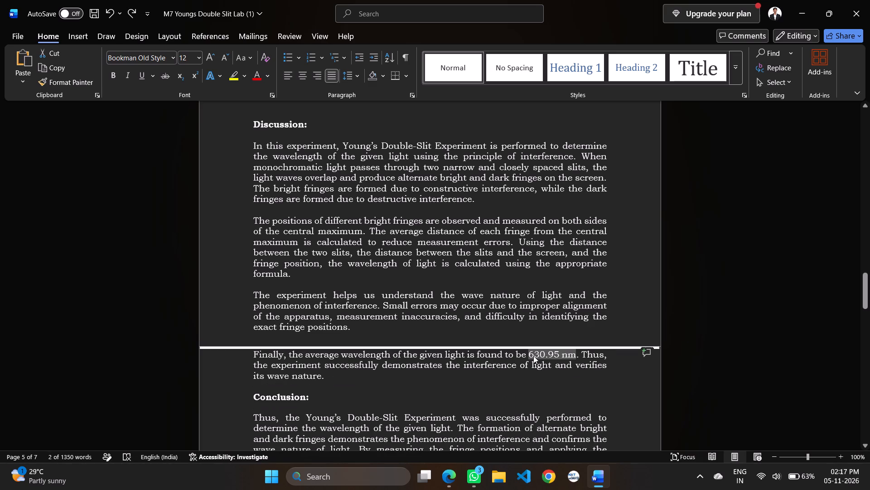
Replace the average wavelength in the Discussion's last paragraph with 638.87nm.
{"action": "left_click", "coordinate": [575, 356]}
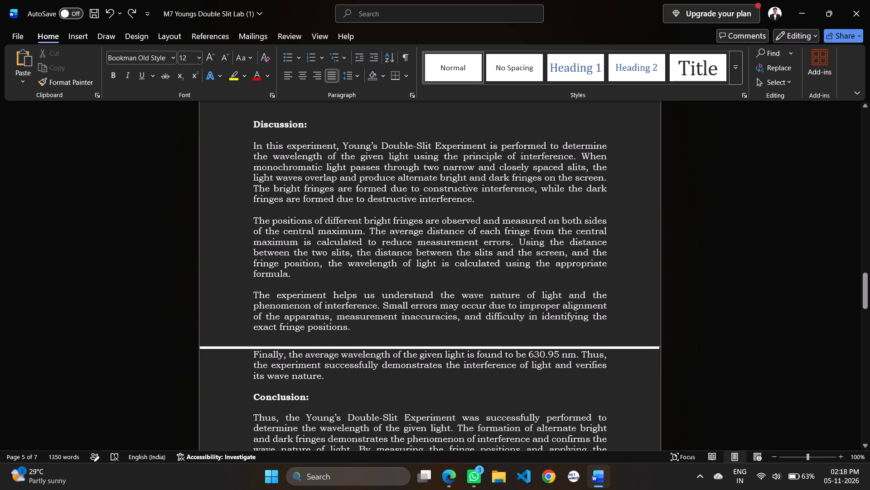
{"action": "key", "text": "BackSpace"}
{"action": "key", "text": "BackSpace"}
{"action": "key", "text": "BackSpace"}
{"action": "key", "text": "BackSpace"}
{"action": "key", "text": "BackSpace"}
{"action": "key", "text": "BackSpace"}
{"action": "key", "text": "BackSpace"}
{"action": "key", "text": "BackSpace"}
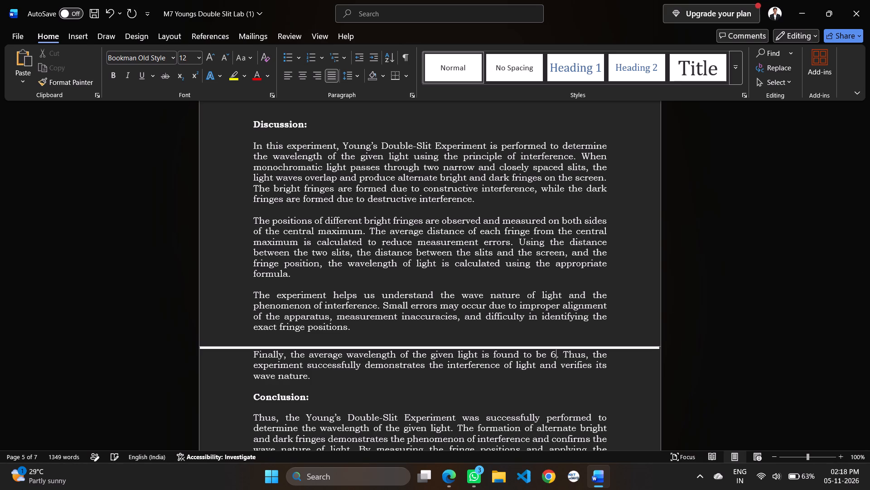
{"action": "key", "text": "BackSpace"}
{"action": "scroll", "coordinate": [610, 279], "scroll_direction": "up", "scroll_amount": 4}
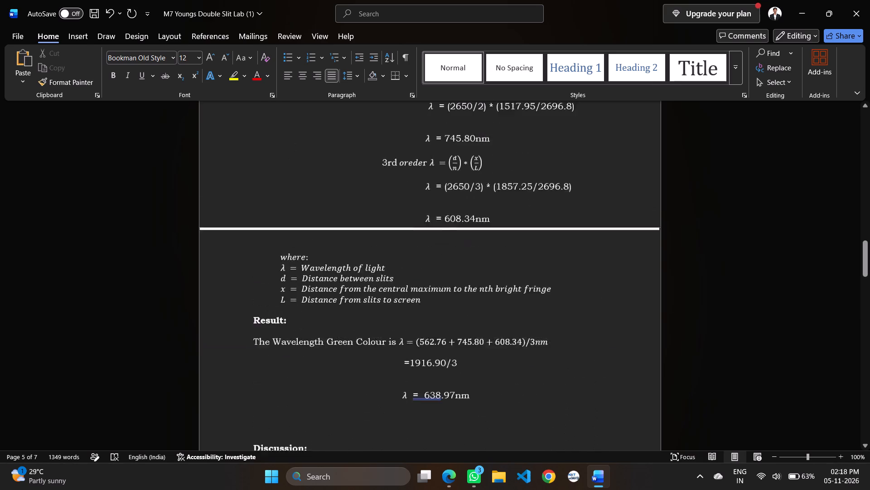
{"action": "scroll", "coordinate": [610, 279], "scroll_direction": "down", "scroll_amount": 5}
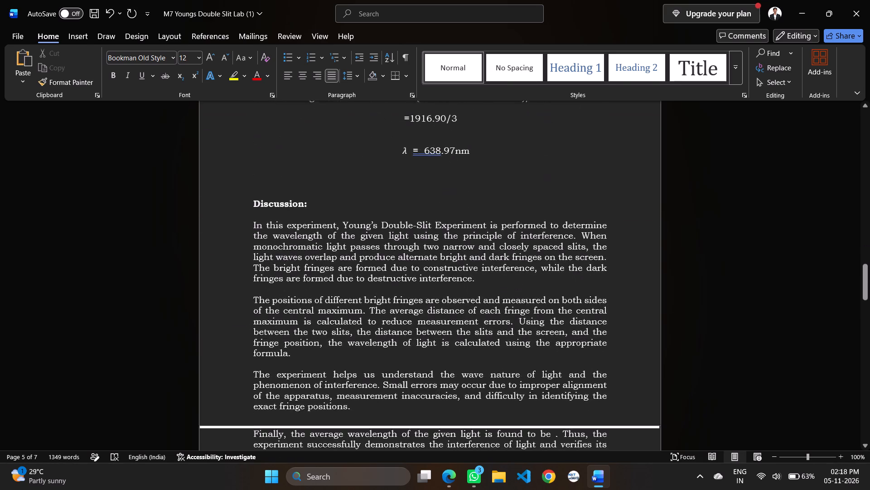
{"action": "scroll", "coordinate": [610, 279], "scroll_direction": "down", "scroll_amount": 1}
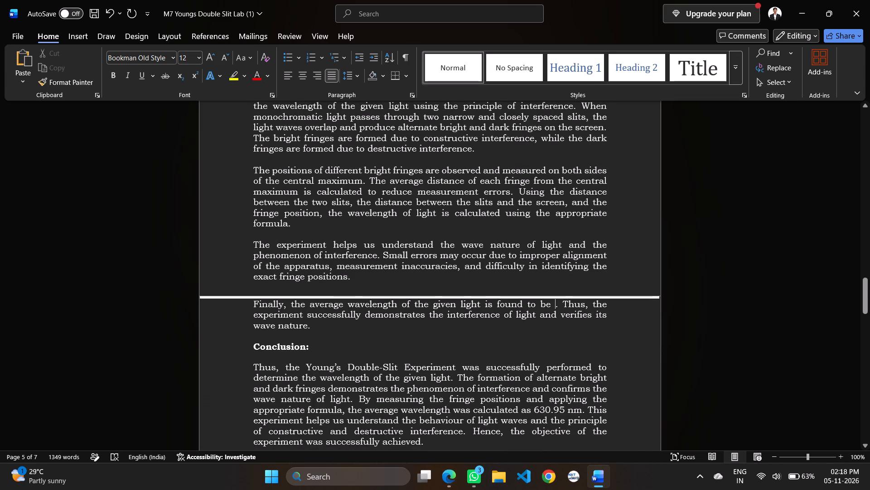
{"action": "key", "text": "6"}
{"action": "type", "text": "38.87"}
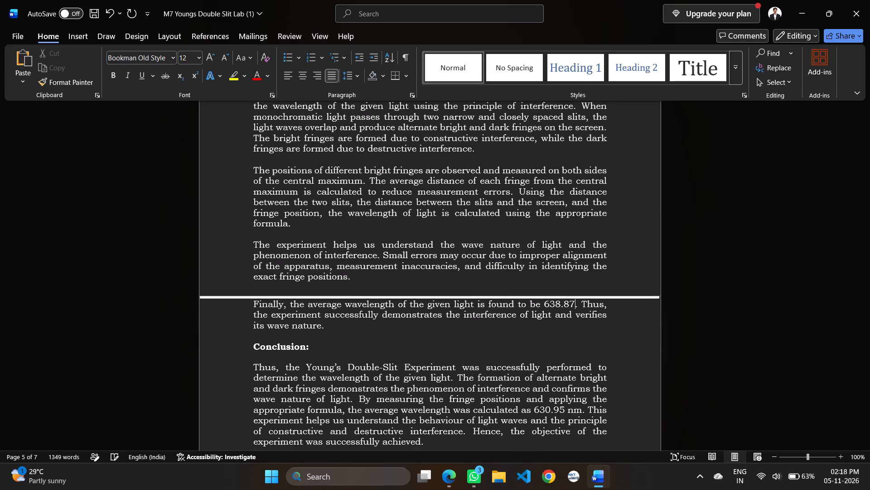
{"action": "type", "text": "nm"}
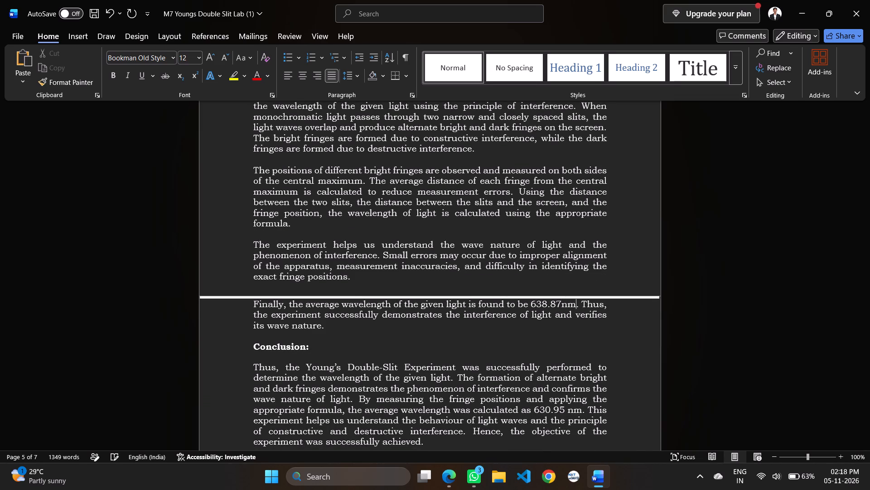
{"action": "scroll", "coordinate": [572, 279], "scroll_direction": "down", "scroll_amount": 3}
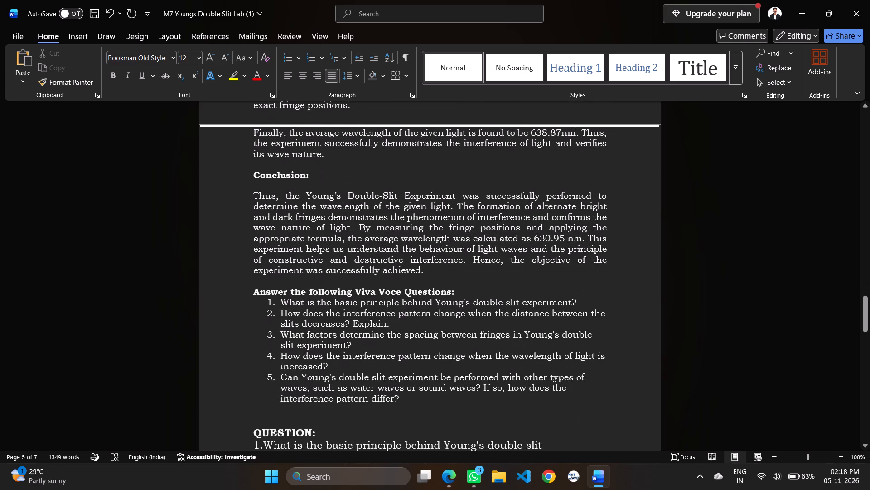
Change the calculated average wavelength in the Conclusion paragraph to 638.87 nm.
{"action": "scroll", "coordinate": [572, 279], "scroll_direction": "down", "scroll_amount": 1}
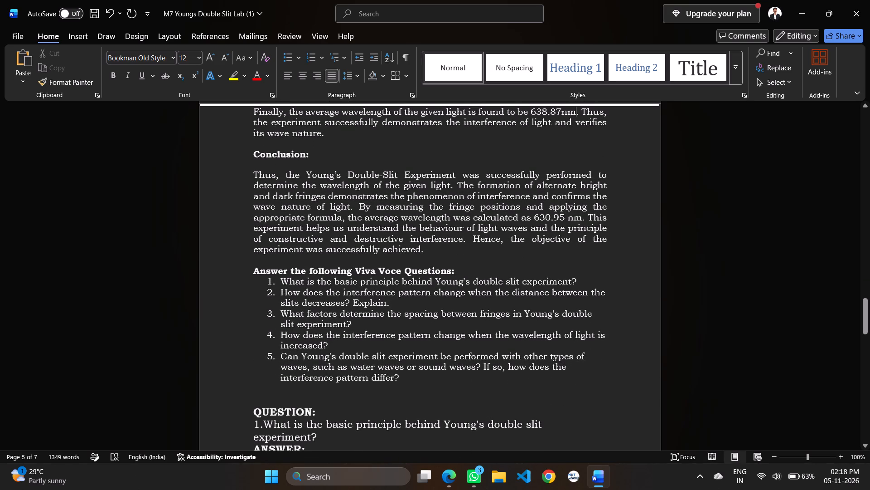
{"action": "left_click", "coordinate": [564, 217]}
{"action": "key", "text": "BackSpace"}
{"action": "key", "text": "BackSpace"}
{"action": "key", "text": "BackSpace"}
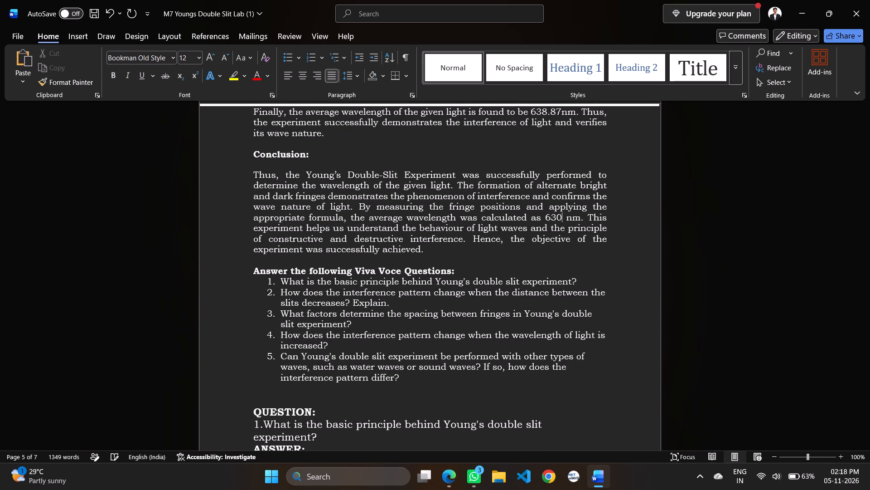
{"action": "key", "text": "BackSpace"}
{"action": "type", "text": "8.87"}
Fill in the empty Date row of the student details table on the first page with 05-11-2026.
{"action": "scroll", "coordinate": [564, 217], "scroll_direction": "down", "scroll_amount": 2}
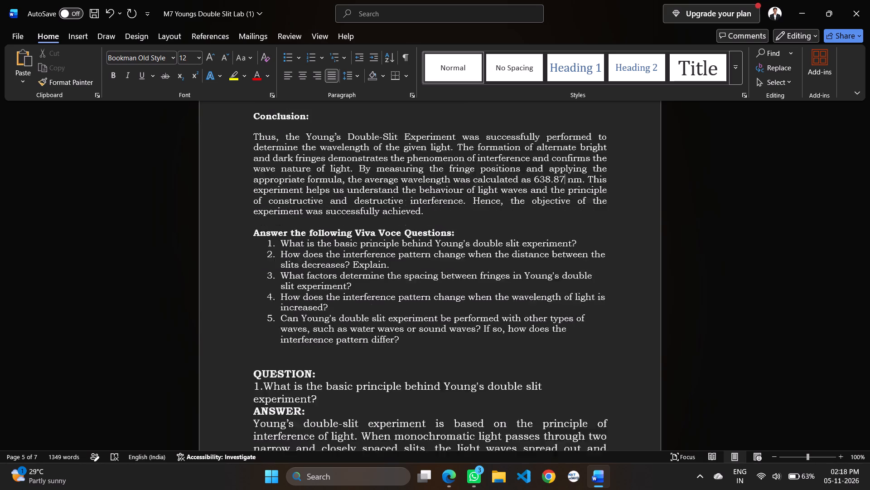
{"action": "scroll", "coordinate": [564, 217], "scroll_direction": "down", "scroll_amount": 2}
{"action": "scroll", "coordinate": [564, 217], "scroll_direction": "up", "scroll_amount": 12}
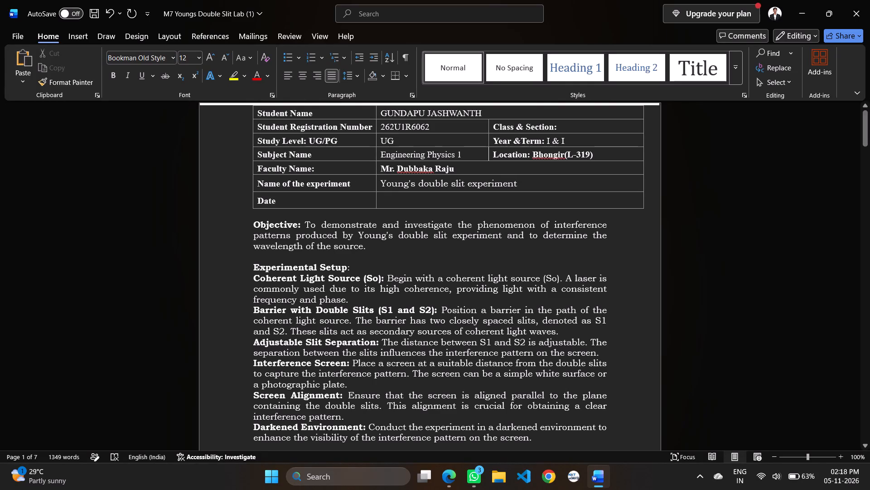
{"action": "left_click", "coordinate": [416, 202]}
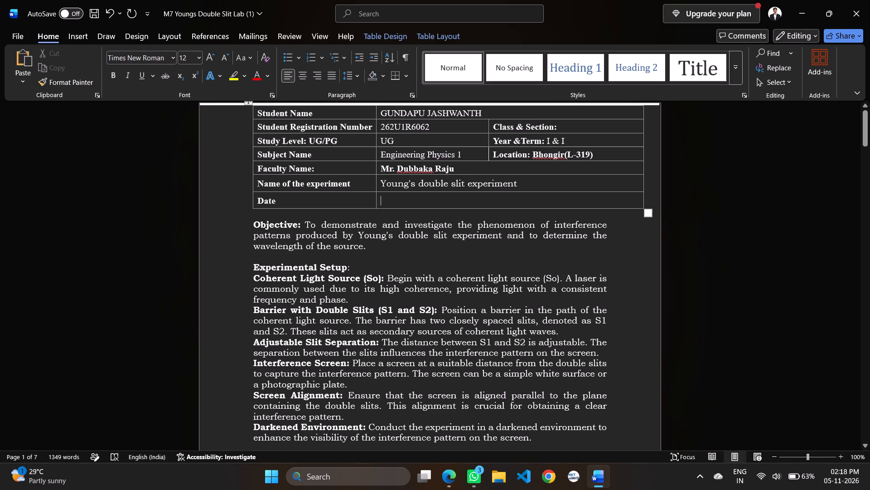
{"action": "type", "text": "05"}
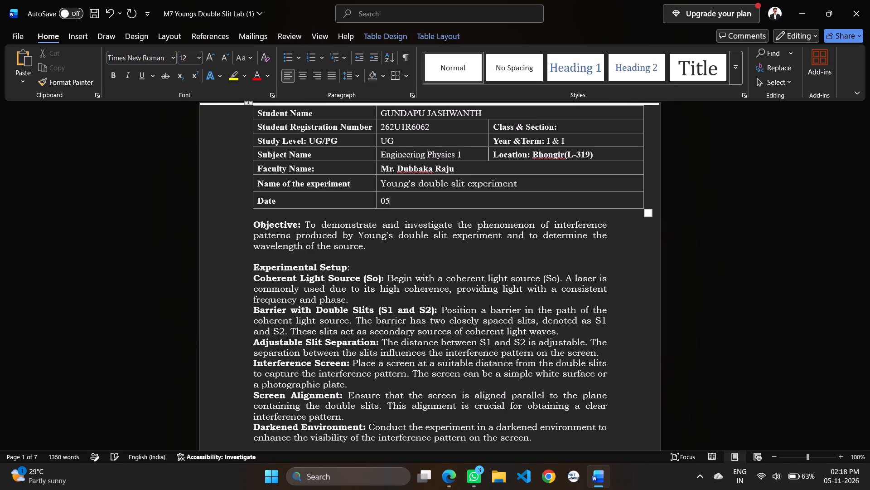
{"action": "key", "text": "minus"}
{"action": "type", "text": "11-"}
{"action": "type", "text": "202"}
{"action": "key", "text": "6"}
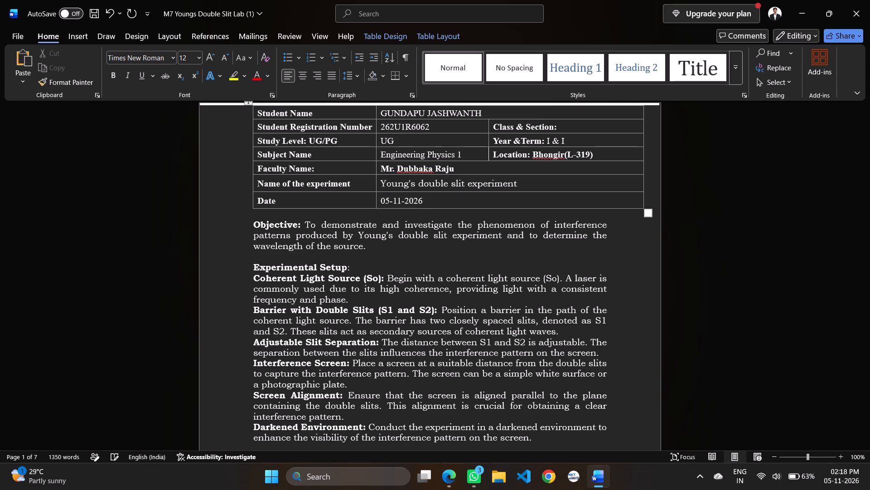
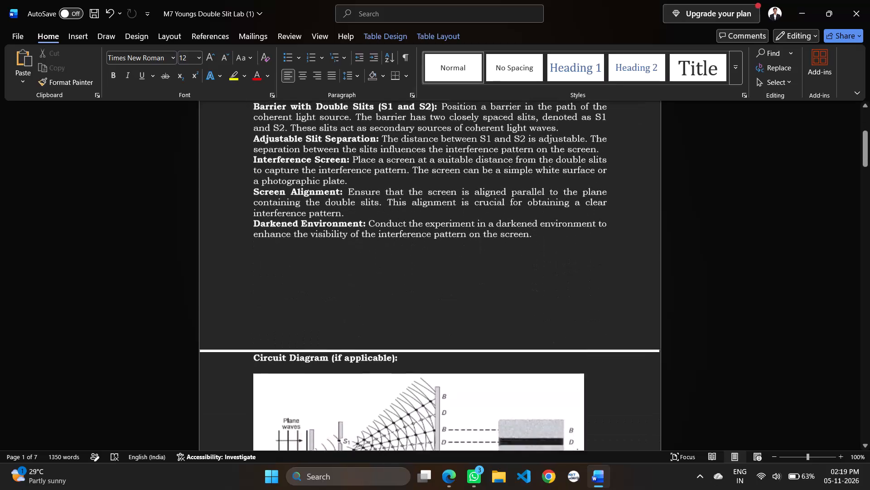
Review the Data and Observations table and the wavelength calculations for each fringe order in the report.
{"action": "scroll", "coordinate": [416, 202], "scroll_direction": "down", "scroll_amount": 4}
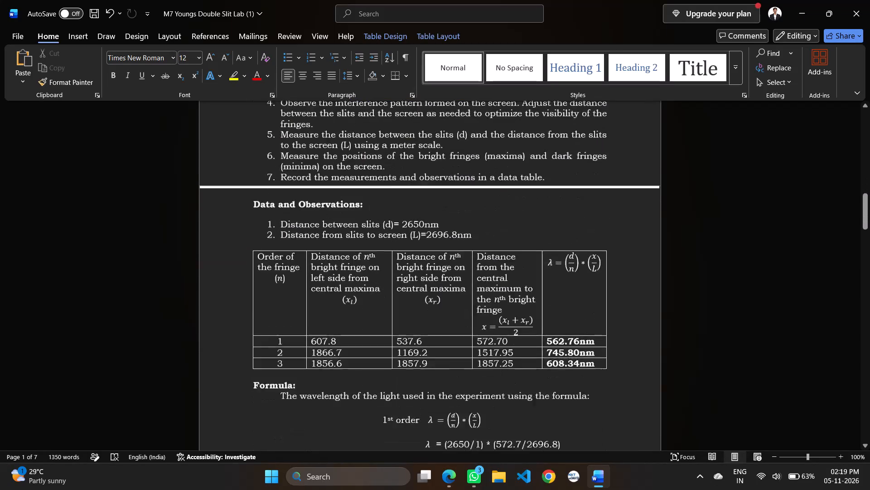
{"action": "scroll", "coordinate": [416, 202], "scroll_direction": "up", "scroll_amount": 1}
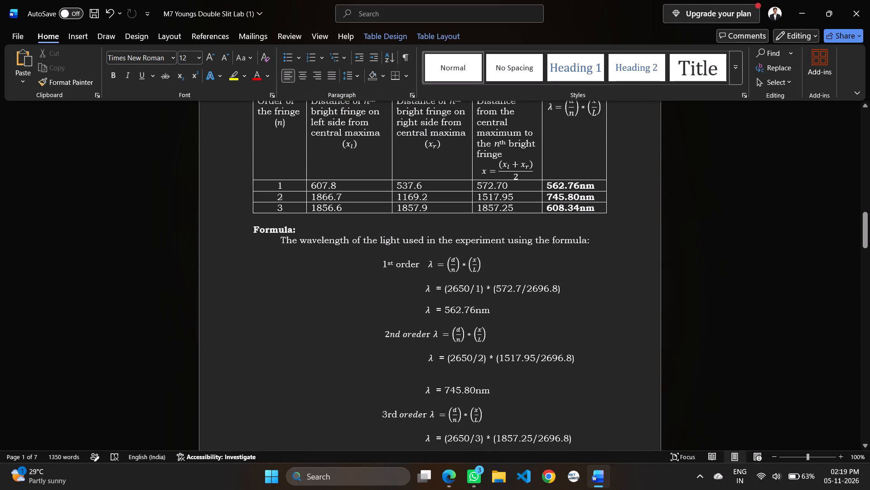
{"action": "scroll", "coordinate": [416, 202], "scroll_direction": "up", "scroll_amount": 3}
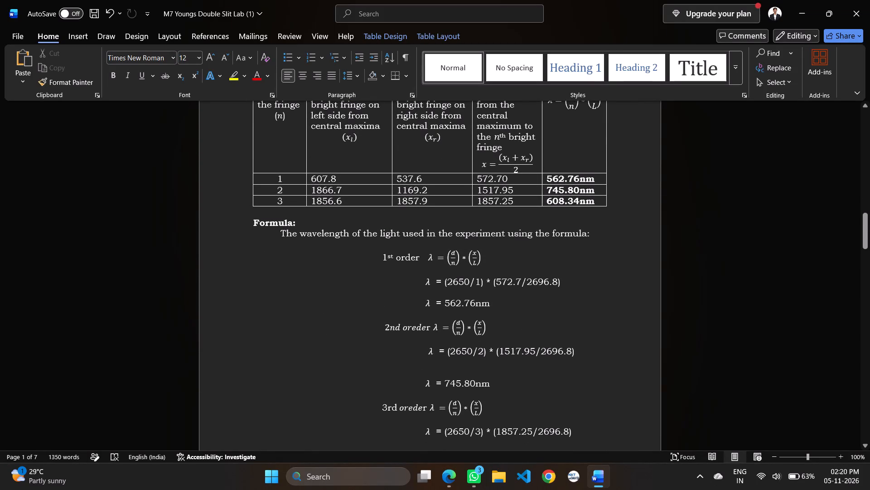
{"action": "scroll", "coordinate": [416, 202], "scroll_direction": "up", "scroll_amount": 1}
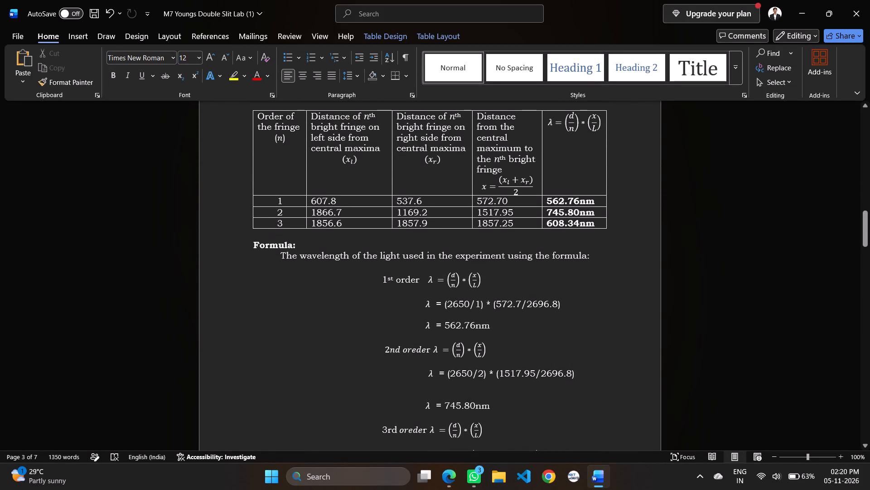
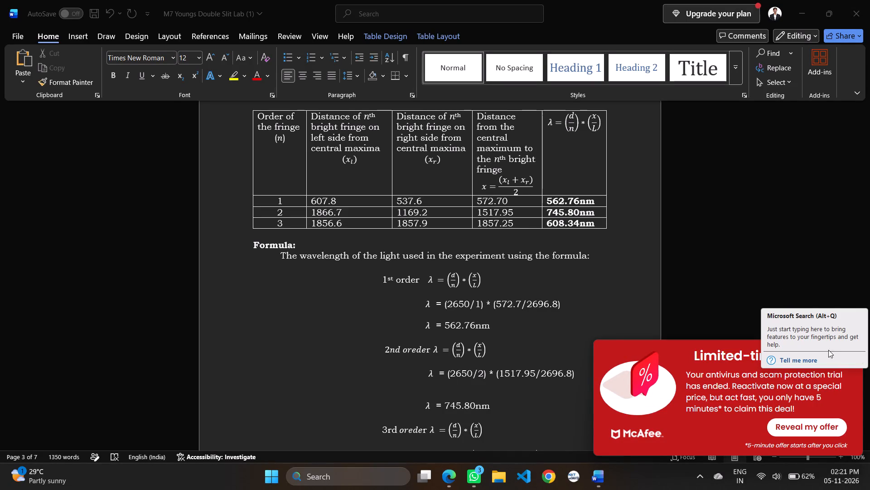
Dismiss the McAfee limited-time offer covering the report.
{"action": "left_click", "coordinate": [857, 355]}
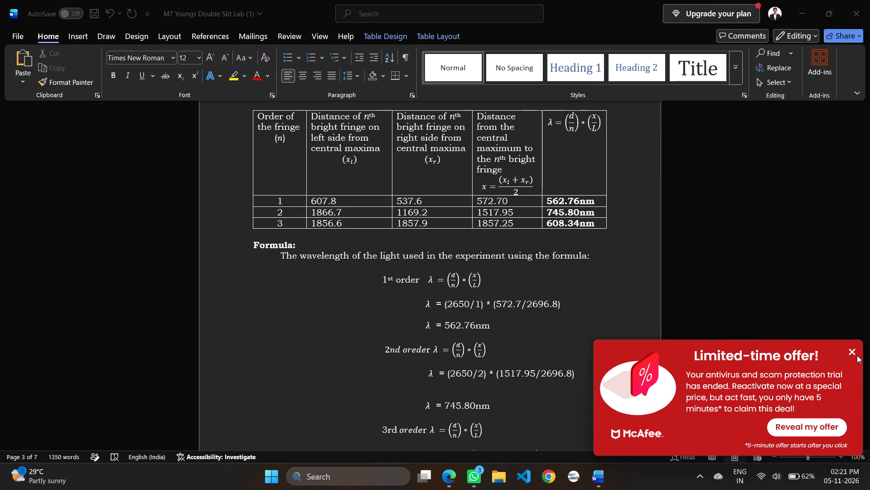
{"action": "left_click", "coordinate": [850, 352]}
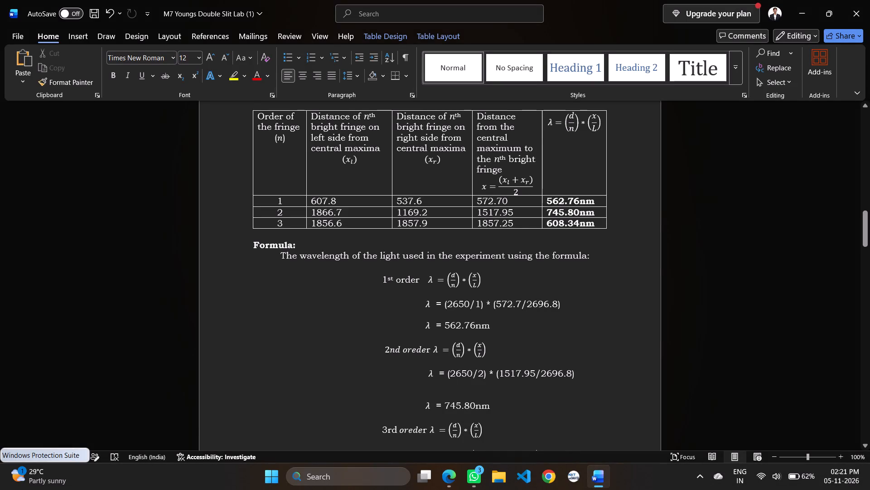
Check the observation table and the wavelength calculation for each fringe order against the averaged result, discussion and conclusion.
{"action": "scroll", "coordinate": [519, 365], "scroll_direction": "down", "scroll_amount": 11}
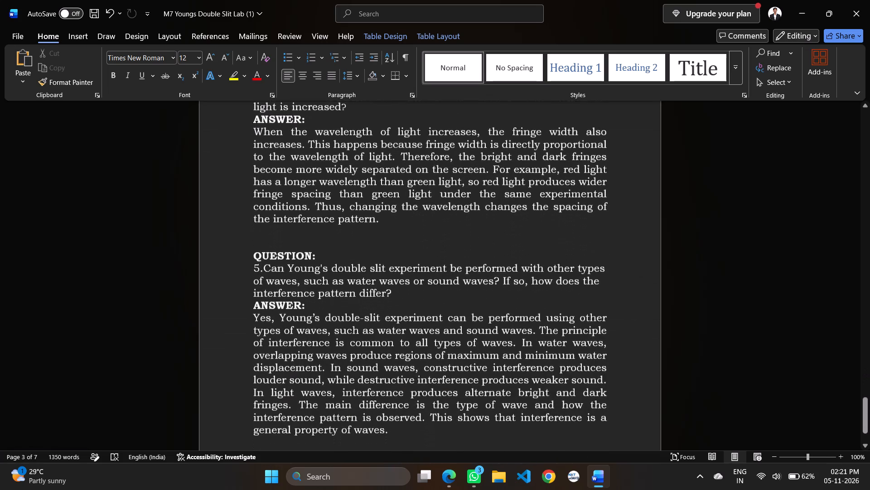
{"action": "scroll", "coordinate": [519, 365], "scroll_direction": "right", "scroll_amount": 1}
{"action": "scroll", "coordinate": [519, 365], "scroll_direction": "up", "scroll_amount": 9}
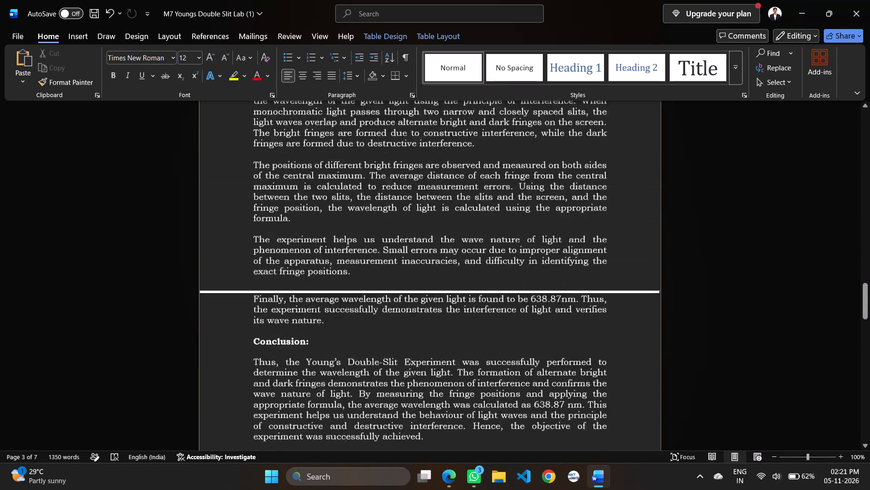
{"action": "scroll", "coordinate": [519, 365], "scroll_direction": "up", "scroll_amount": 5}
{"action": "scroll", "coordinate": [519, 365], "scroll_direction": "down", "scroll_amount": 2}
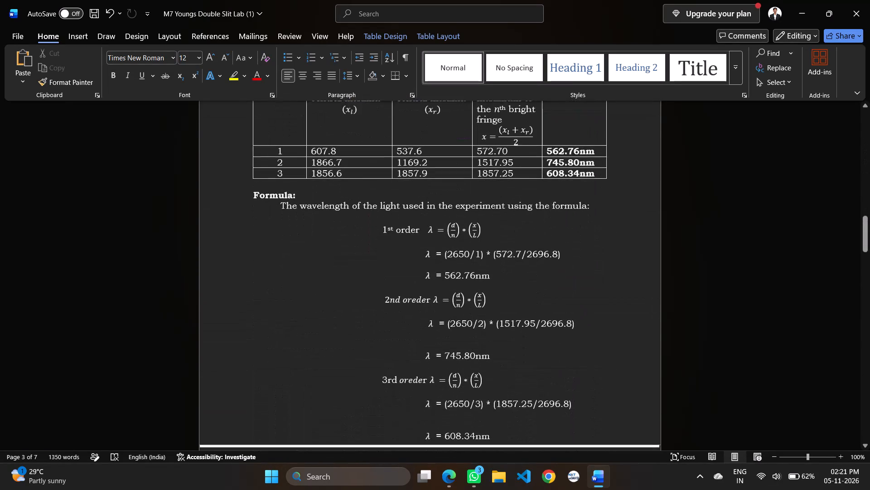
{"action": "scroll", "coordinate": [519, 365], "scroll_direction": "down", "scroll_amount": 3}
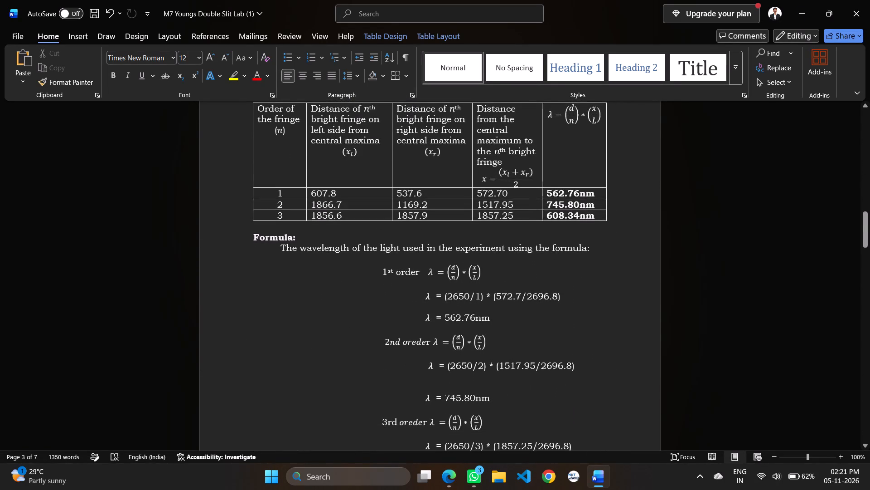
{"action": "scroll", "coordinate": [519, 365], "scroll_direction": "down", "scroll_amount": 1}
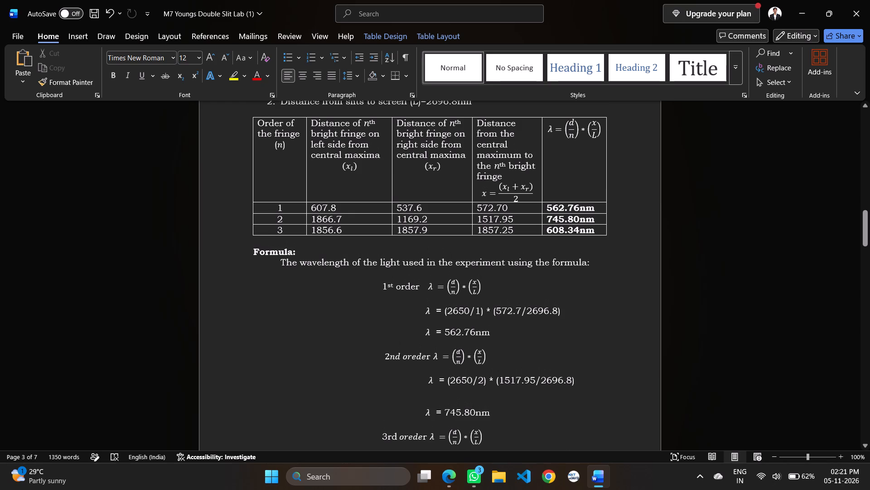
{"action": "scroll", "coordinate": [519, 365], "scroll_direction": "down", "scroll_amount": 4}
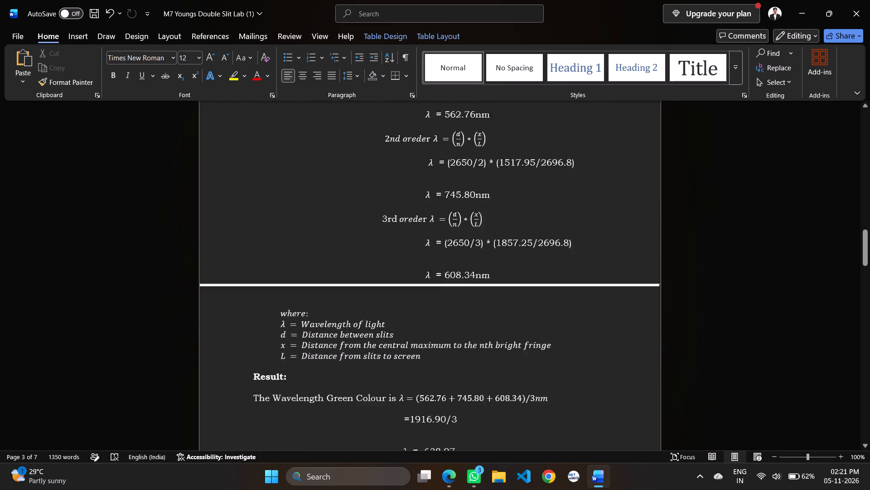
{"action": "scroll", "coordinate": [519, 365], "scroll_direction": "down", "scroll_amount": 3}
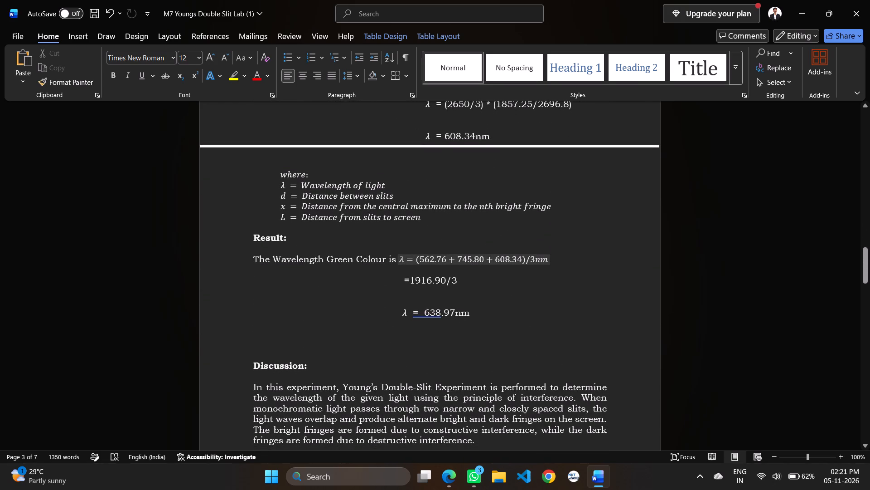
{"action": "scroll", "coordinate": [519, 365], "scroll_direction": "up", "scroll_amount": 4}
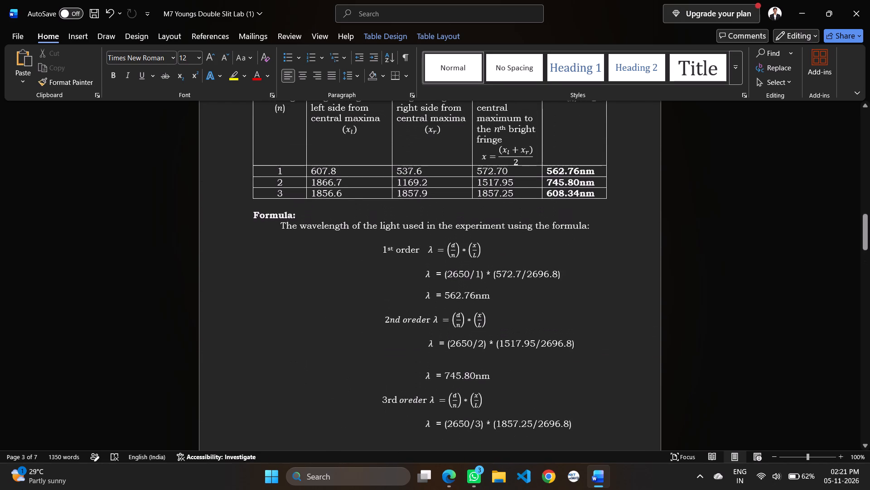
{"action": "scroll", "coordinate": [519, 365], "scroll_direction": "up", "scroll_amount": 4}
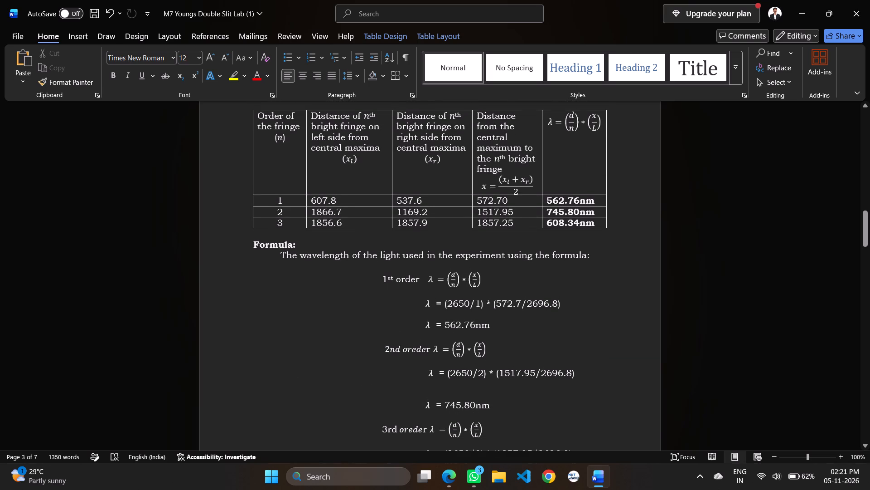
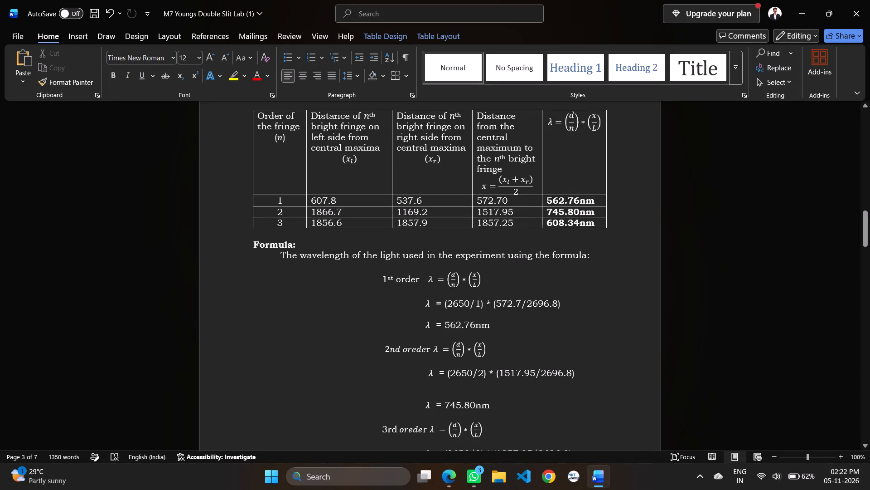
Insert three blank lines between the observation table and the Formula heading.
{"action": "left_click", "coordinate": [295, 239]}
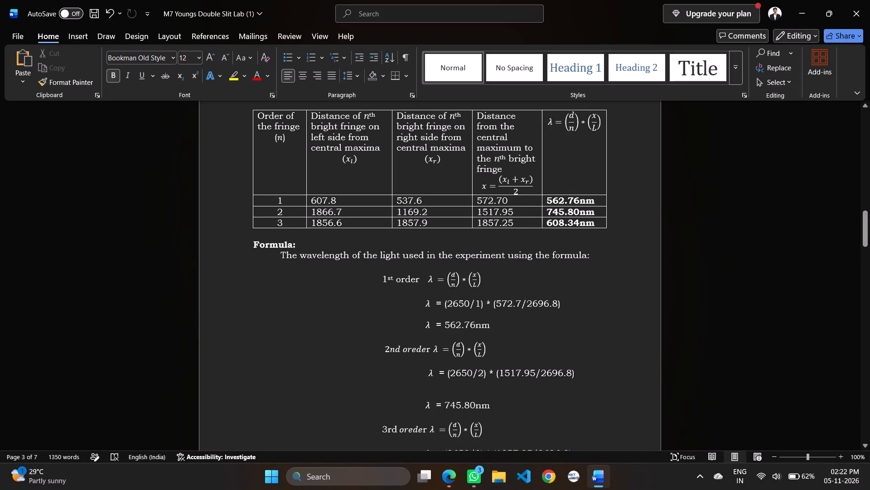
{"action": "left_click_drag", "start_coordinate": [247, 238], "coordinate": [229, 265]}
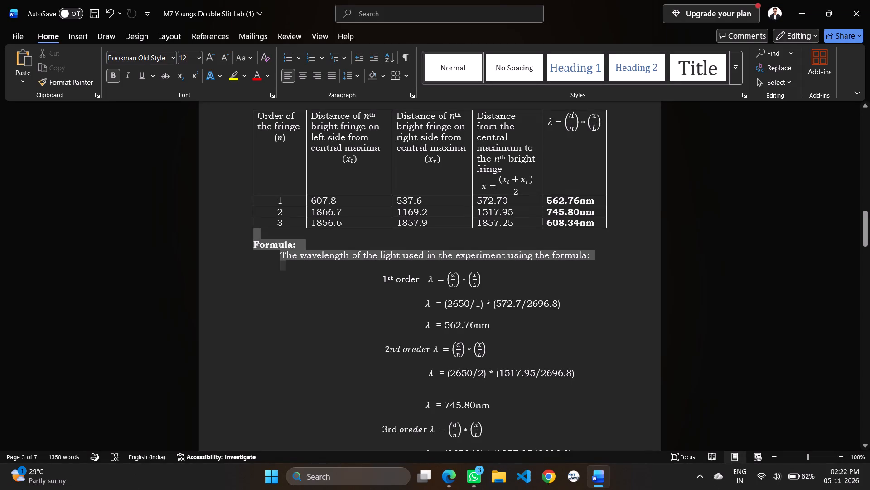
{"action": "left_click_drag", "start_coordinate": [229, 265], "coordinate": [256, 239]}
{"action": "left_click", "coordinate": [256, 239]}
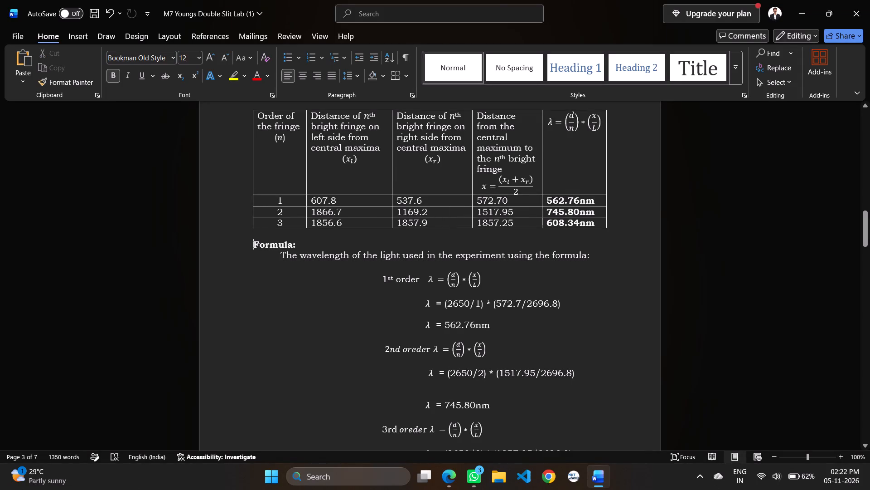
{"action": "key", "text": "Up"}
{"action": "key", "text": "Return"}
{"action": "key", "text": "Return"}
{"action": "key", "text": "Return"}
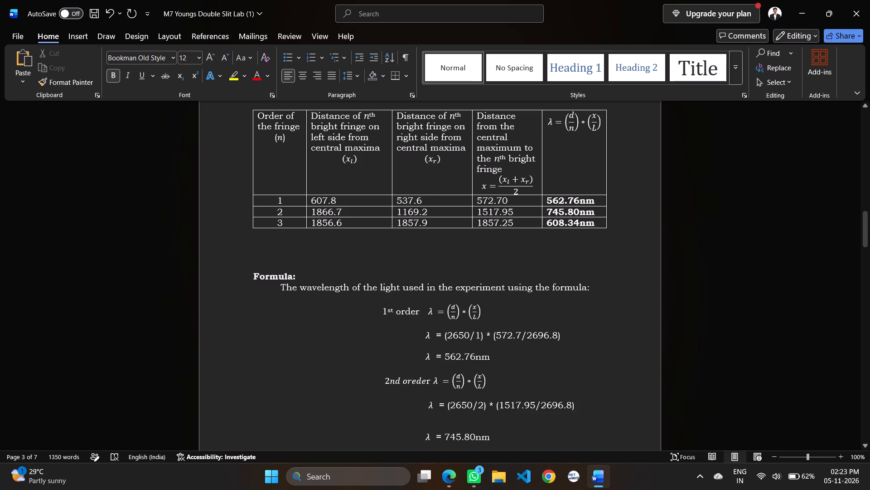
Check how the observation table, the order-by-order wavelength calculations, the result and the discussion are laid out across the pages.
{"action": "scroll", "coordinate": [558, 239], "scroll_direction": "down", "scroll_amount": 2}
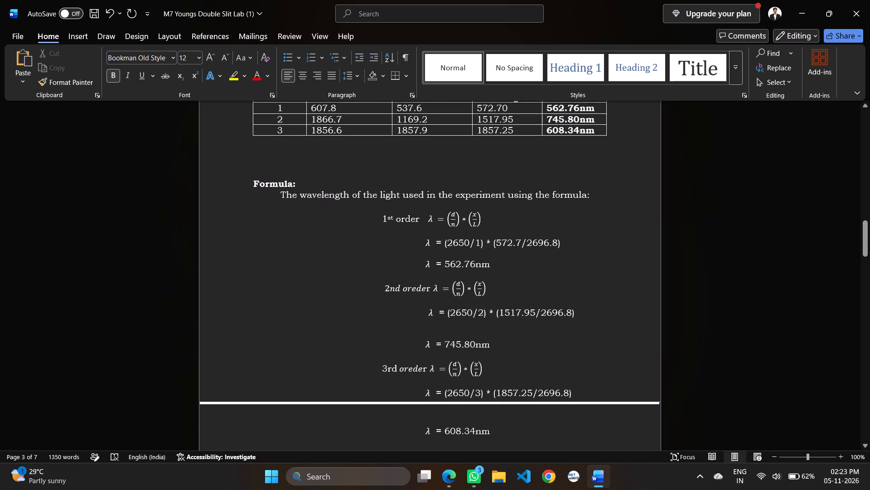
{"action": "scroll", "coordinate": [558, 239], "scroll_direction": "down", "scroll_amount": 2}
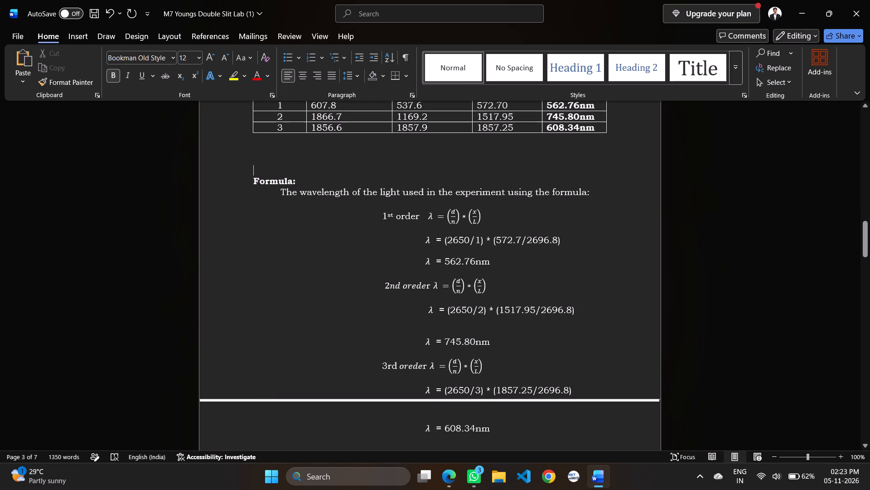
{"action": "scroll", "coordinate": [581, 325], "scroll_direction": "down", "scroll_amount": 3}
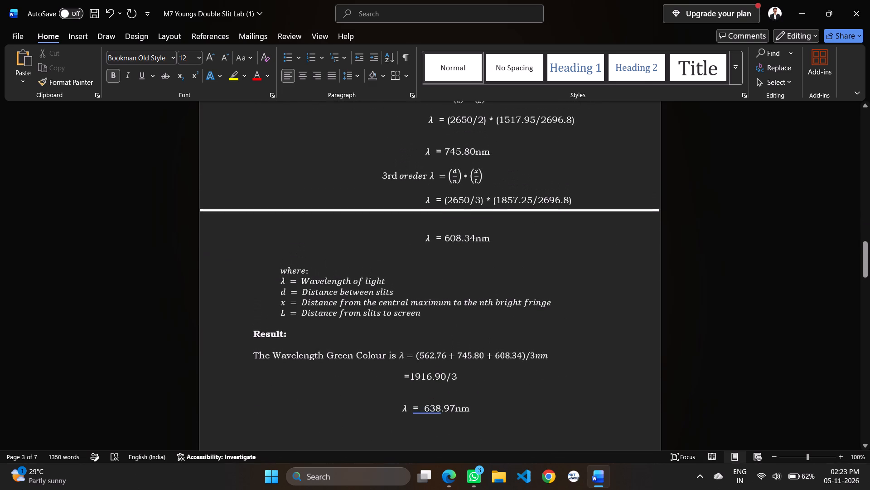
{"action": "scroll", "coordinate": [581, 325], "scroll_direction": "down", "scroll_amount": 1}
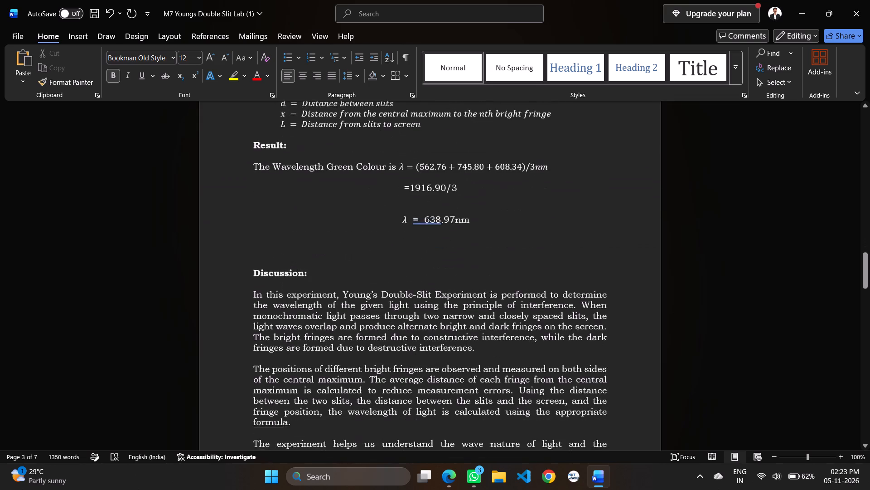
{"action": "scroll", "coordinate": [581, 325], "scroll_direction": "up", "scroll_amount": 2}
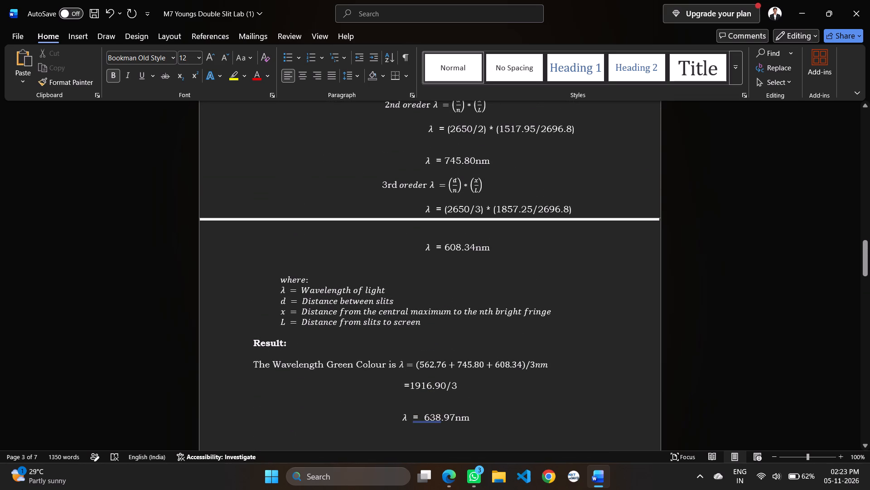
{"action": "scroll", "coordinate": [581, 325], "scroll_direction": "up", "scroll_amount": 1}
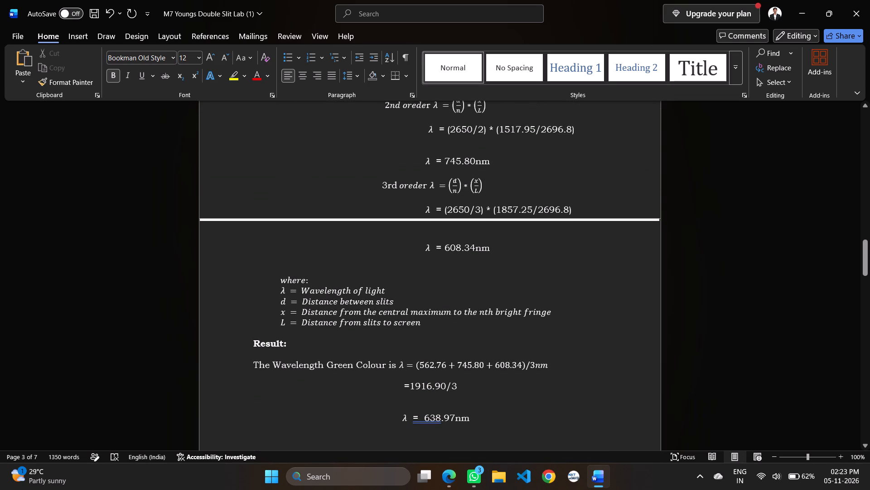
{"action": "scroll", "coordinate": [557, 212], "scroll_direction": "up", "scroll_amount": 6}
{"action": "scroll", "coordinate": [557, 212], "scroll_direction": "down", "scroll_amount": 3}
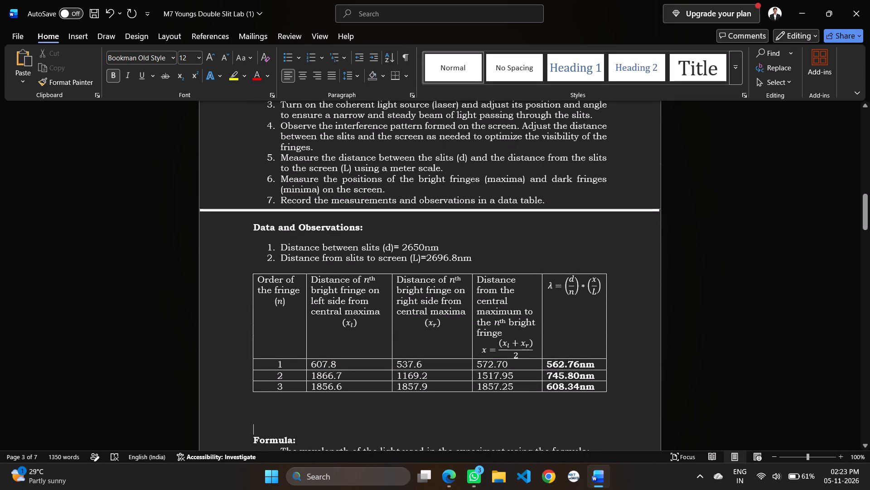
{"action": "scroll", "coordinate": [557, 212], "scroll_direction": "down", "scroll_amount": 3}
{"action": "scroll", "coordinate": [557, 212], "scroll_direction": "up", "scroll_amount": 1}
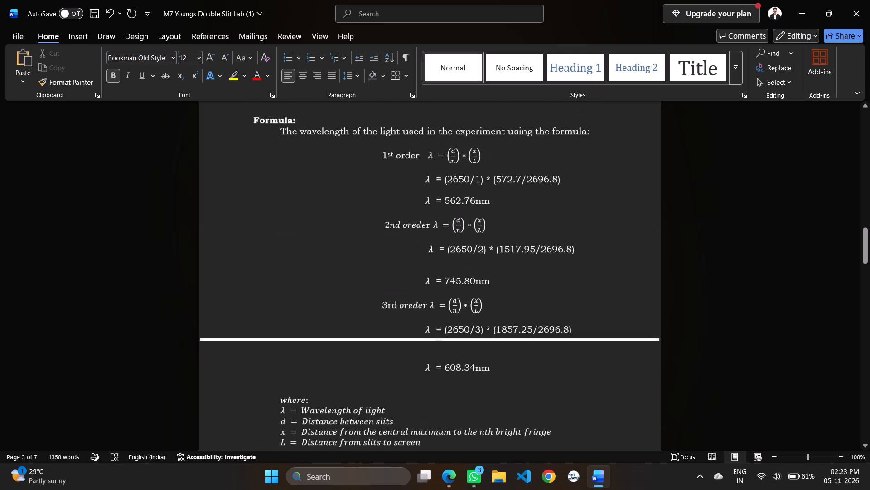
{"action": "scroll", "coordinate": [557, 212], "scroll_direction": "up", "scroll_amount": 3}
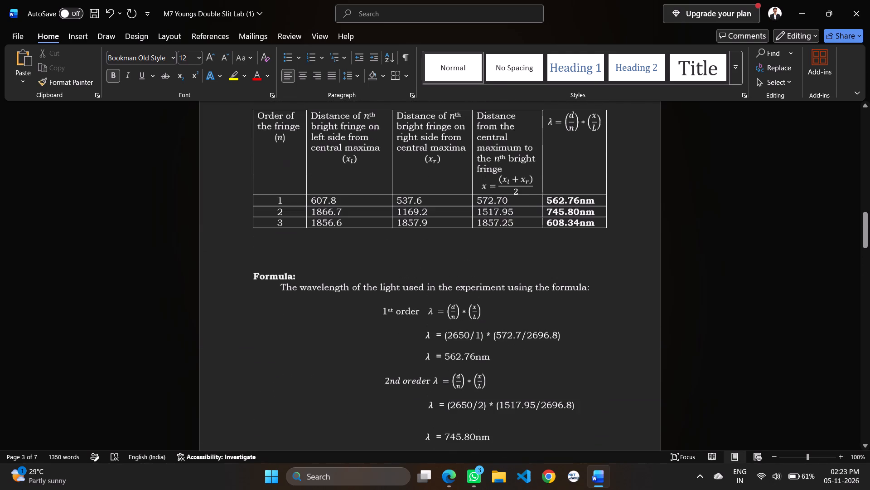
{"action": "scroll", "coordinate": [557, 212], "scroll_direction": "up", "scroll_amount": 2}
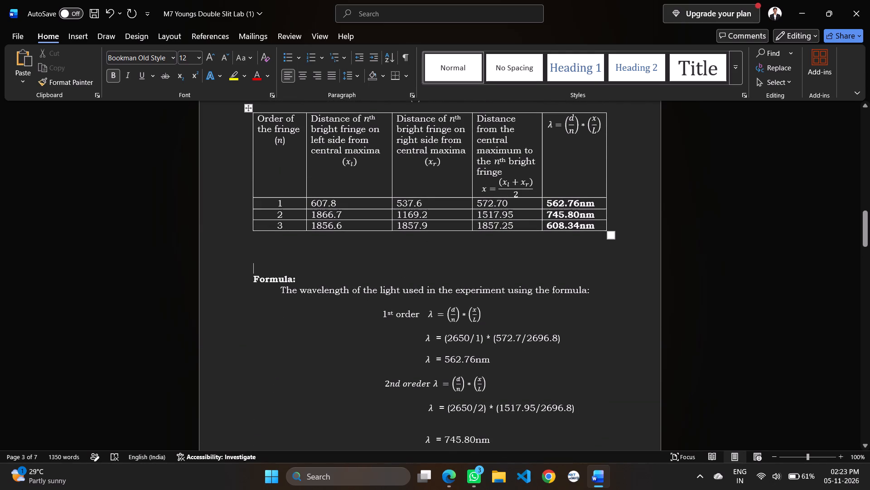
Correct the misspelled "oreder" to "order" in the 2nd and 3rd order wavelength formula labels.
{"action": "left_click", "coordinate": [419, 385]}
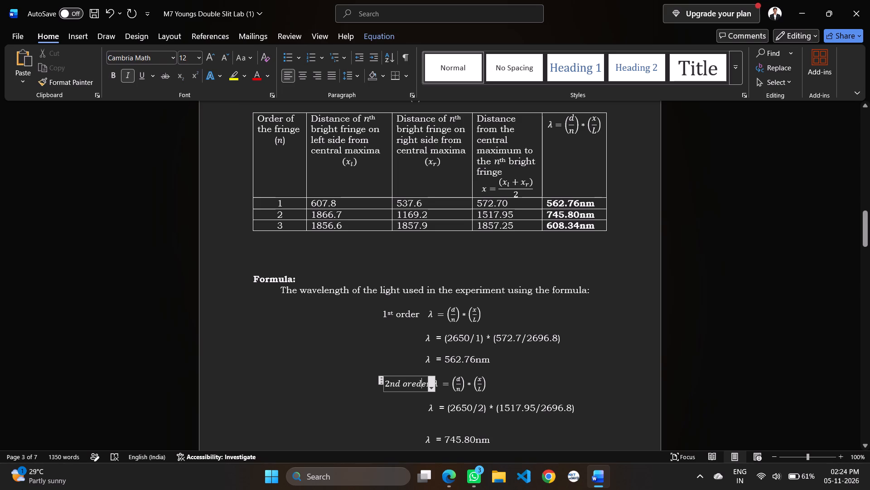
{"action": "key", "text": "Left"}
{"action": "key", "text": "BackSpace"}
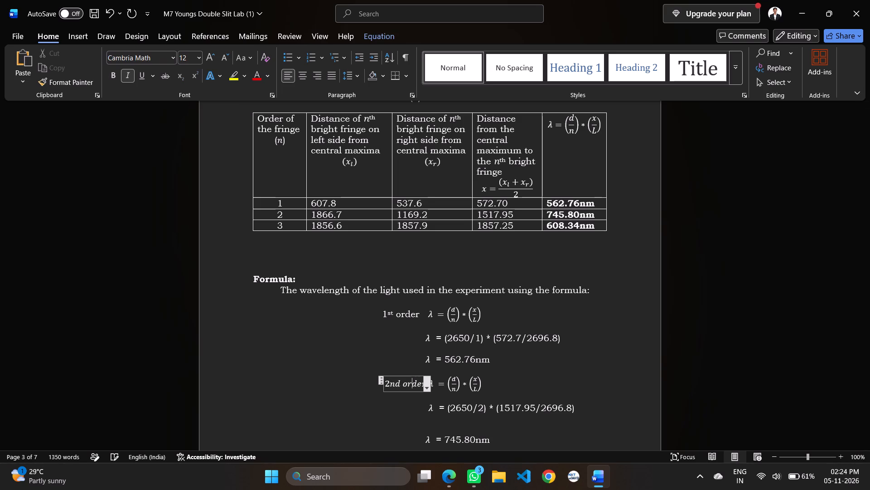
{"action": "scroll", "coordinate": [446, 444], "scroll_direction": "down", "scroll_amount": 1}
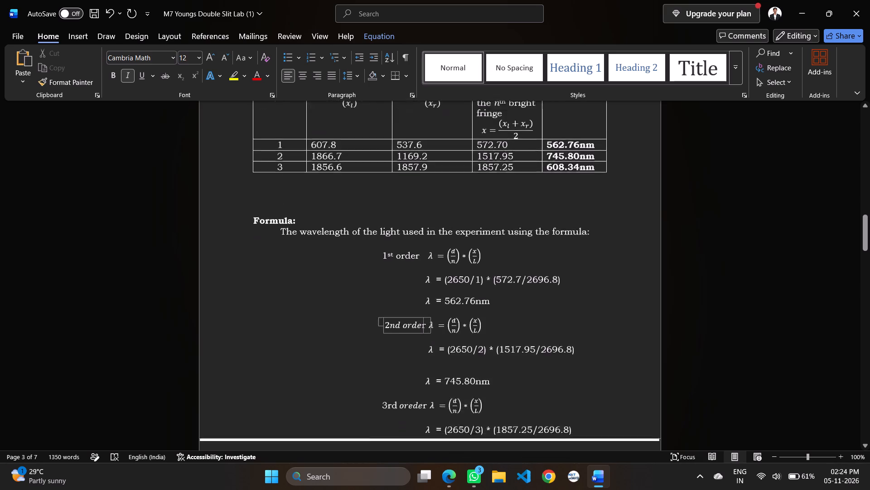
{"action": "scroll", "coordinate": [446, 444], "scroll_direction": "down", "scroll_amount": 2}
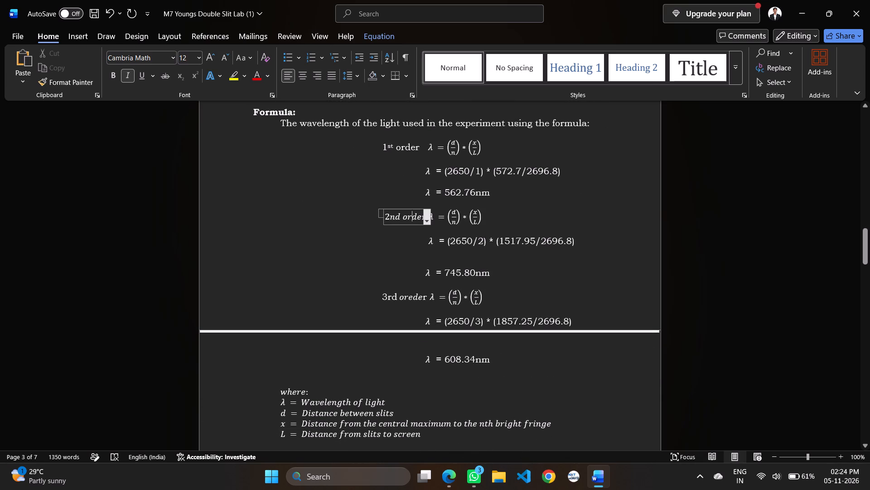
{"action": "left_click", "coordinate": [415, 299]}
{"action": "key", "text": "Left"}
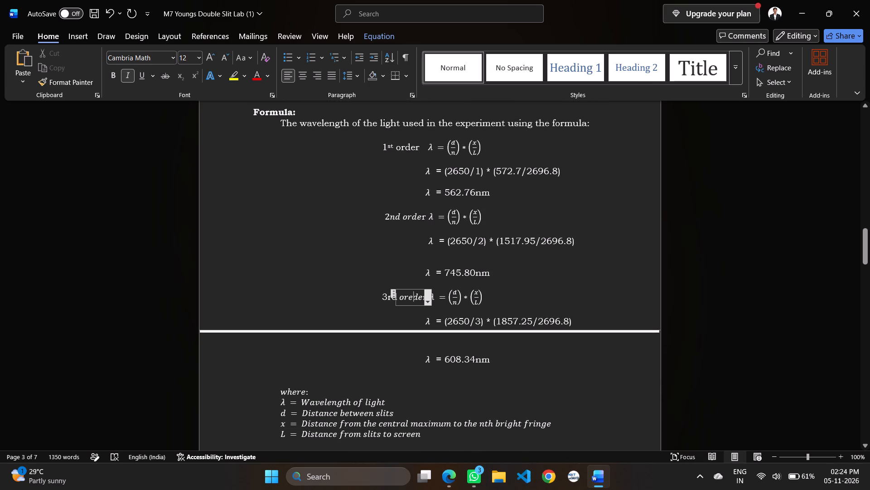
{"action": "key", "text": "BackSpace"}
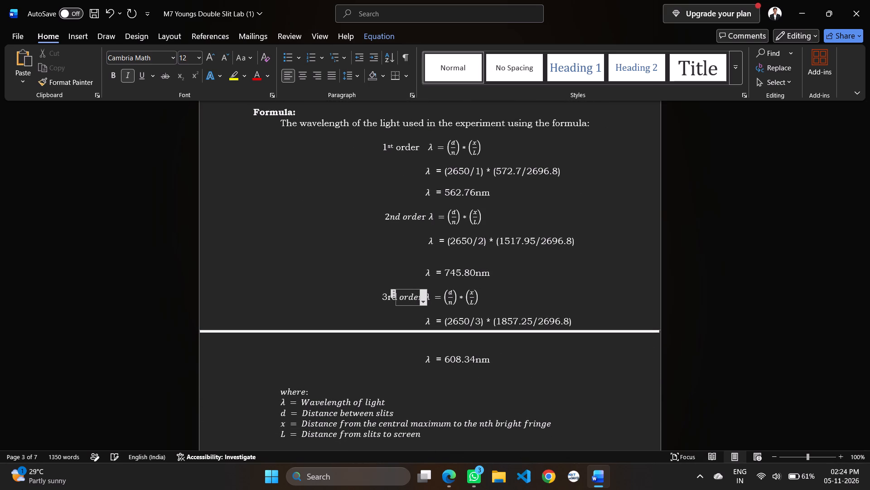
{"action": "left_click", "coordinate": [538, 287]}
Review the observation table against the wavelength calculations for each fringe order.
{"action": "scroll", "coordinate": [550, 260], "scroll_direction": "up", "scroll_amount": 3}
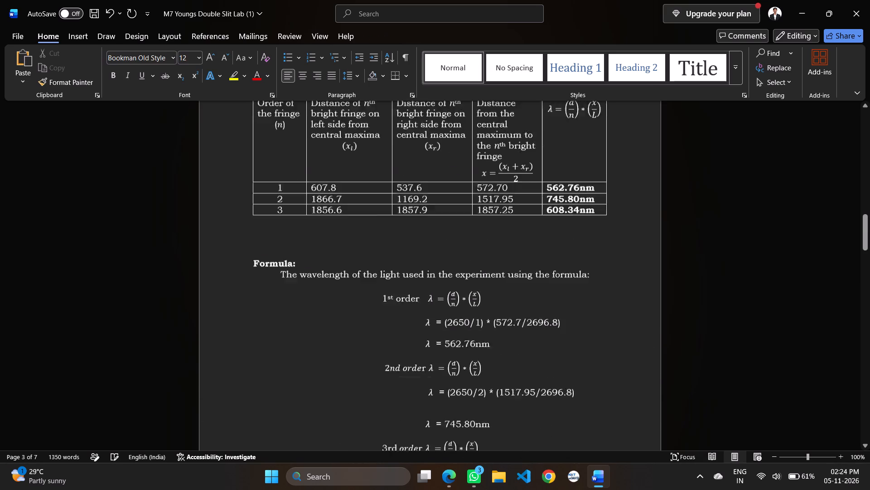
{"action": "scroll", "coordinate": [550, 260], "scroll_direction": "down", "scroll_amount": 2}
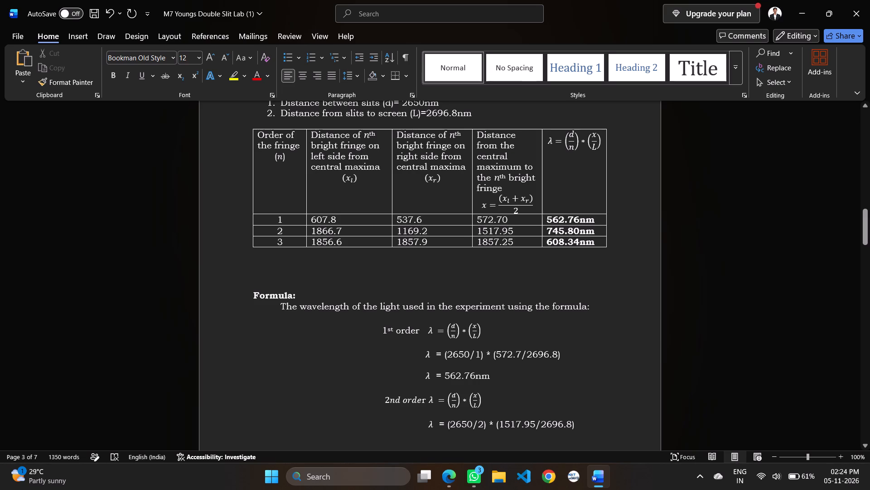
{"action": "scroll", "coordinate": [562, 245], "scroll_direction": "down", "scroll_amount": 1}
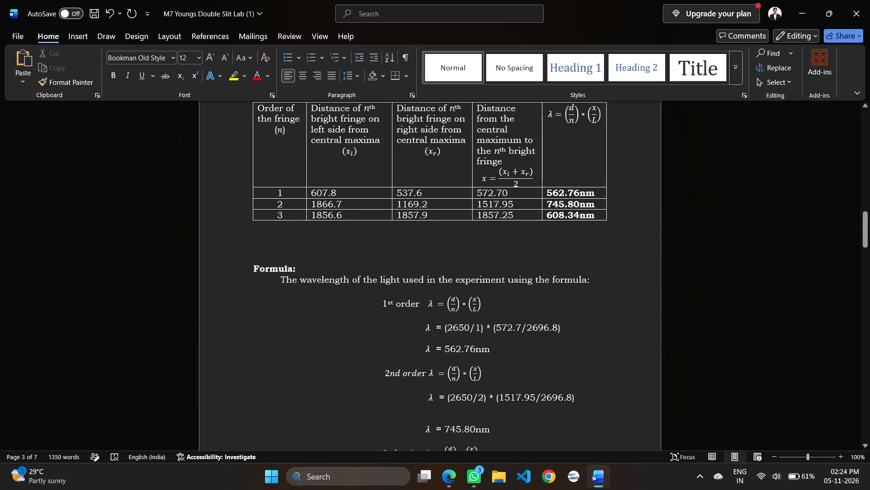
{"action": "scroll", "coordinate": [562, 245], "scroll_direction": "down", "scroll_amount": 4}
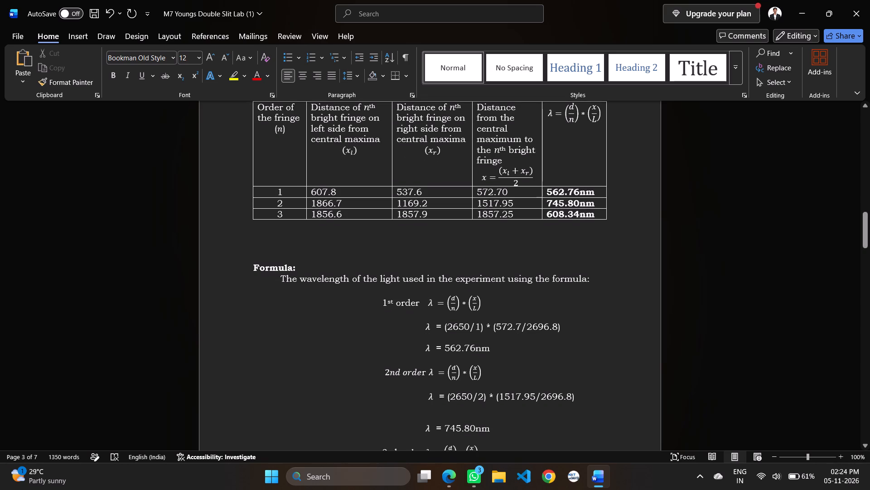
{"action": "scroll", "coordinate": [562, 245], "scroll_direction": "down", "scroll_amount": 1}
Switch to the PhET Wave Interference simulation and remeasure the distance from the central maximum to the first bright fringe below it.
{"action": "left_click", "coordinate": [793, 4]}
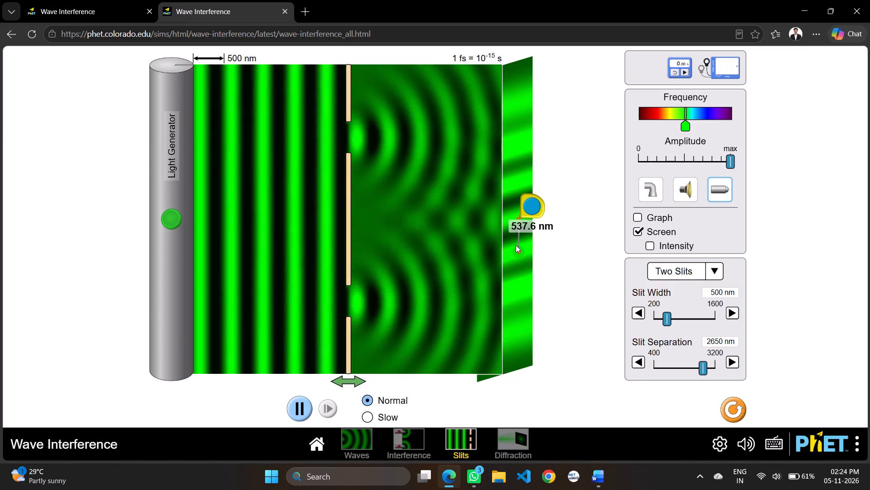
{"action": "left_click_drag", "start_coordinate": [516, 245], "coordinate": [516, 250]}
{"action": "left_click", "coordinate": [516, 250]}
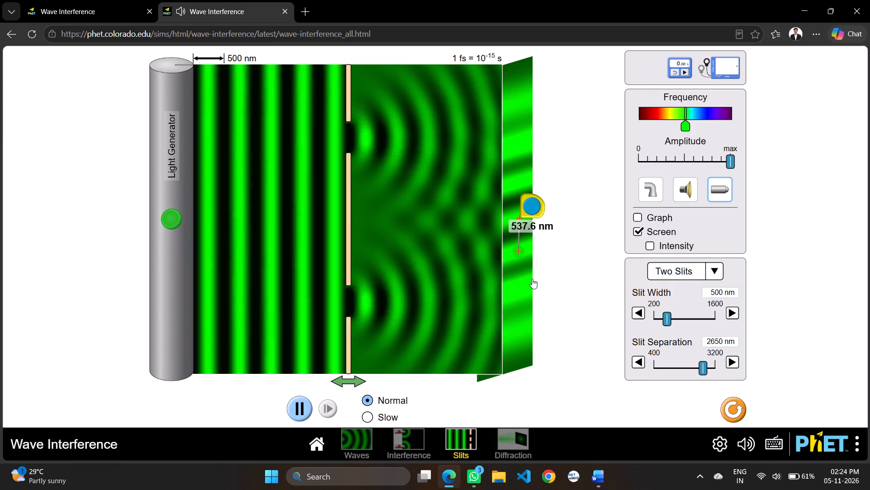
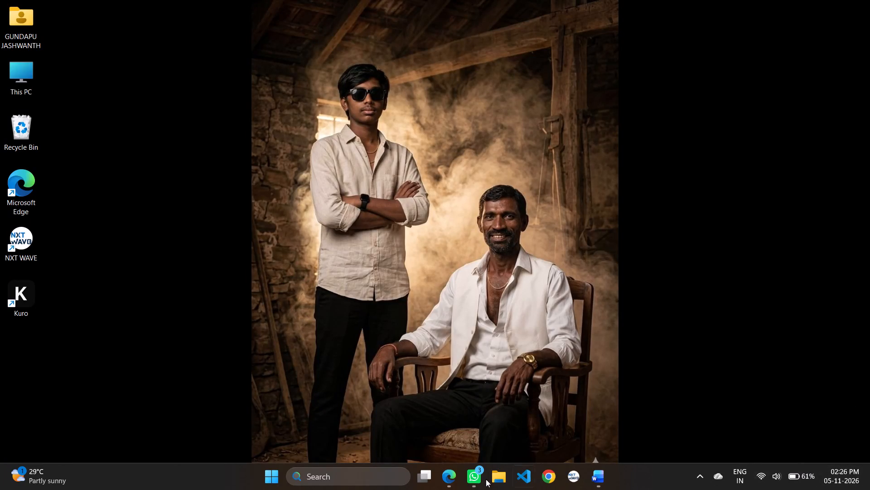
Return to the lab report and open its Wave Interference hyperlink below the simulation image.
{"action": "left_click", "coordinate": [557, 487]}
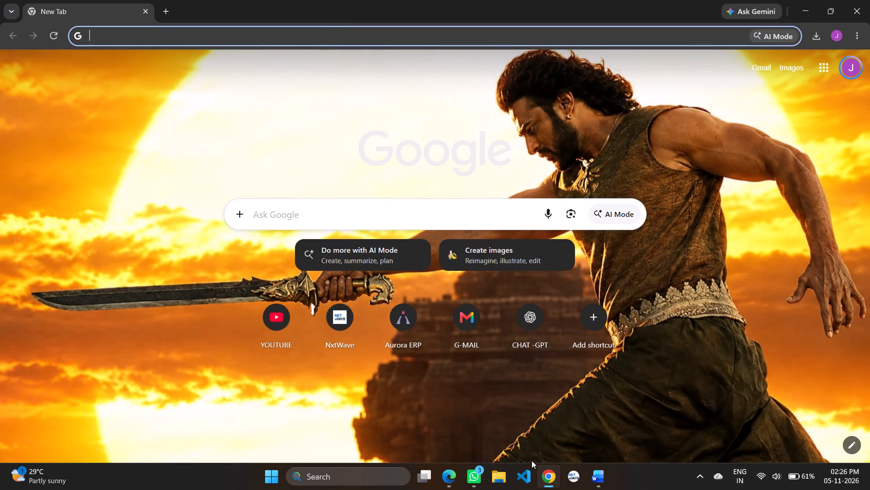
{"action": "left_click", "coordinate": [599, 466]}
{"action": "left_click_drag", "start_coordinate": [415, 124], "coordinate": [422, 217]}
{"action": "scroll", "coordinate": [422, 217], "scroll_direction": "up", "scroll_amount": 4}
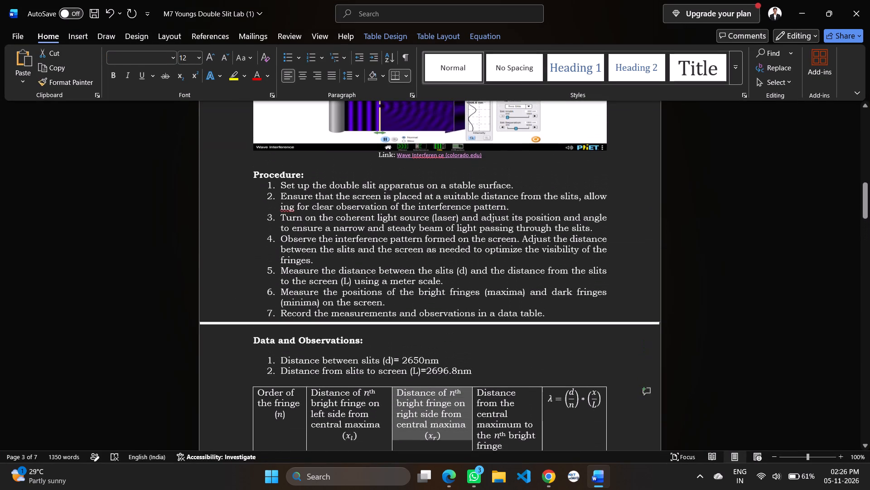
{"action": "scroll", "coordinate": [422, 217], "scroll_direction": "up", "scroll_amount": 1}
{"action": "left_click", "coordinate": [450, 162]}
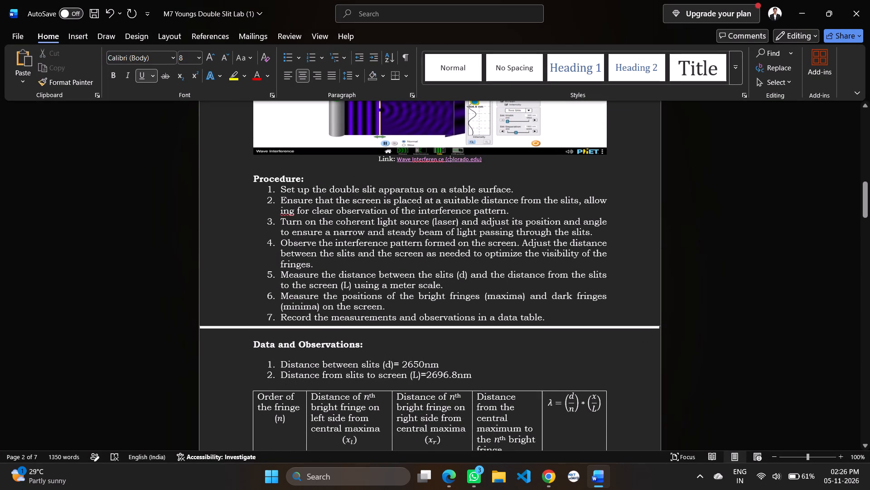
{"action": "right_click", "coordinate": [450, 162]}
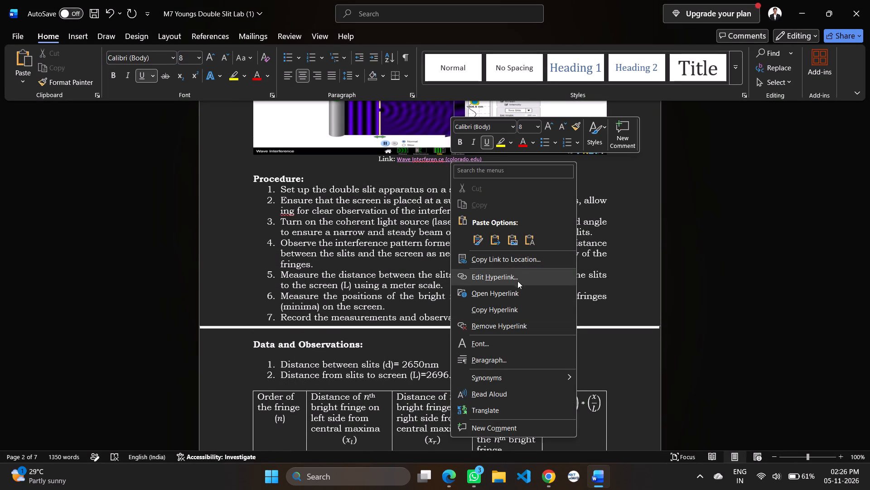
{"action": "left_click", "coordinate": [516, 288]}
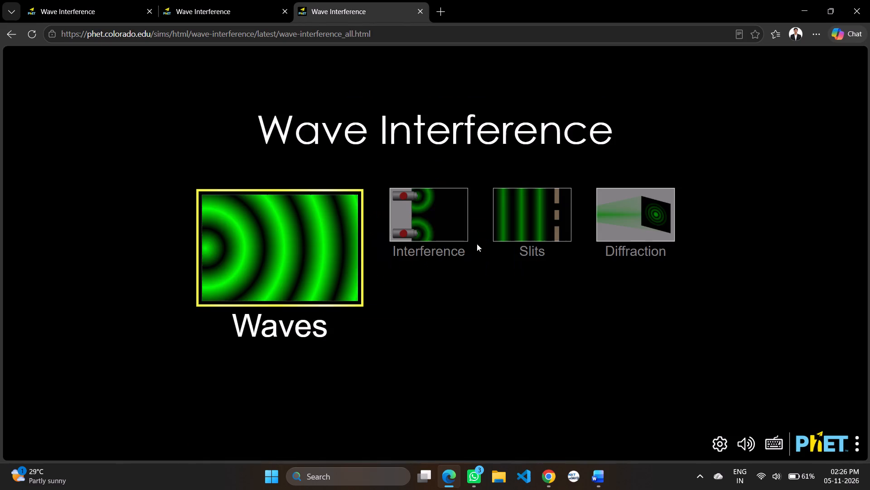
In the already configured Slits simulation, measure from the central maximum to the second bright fringe below it and compare with the report's second-order row.
{"action": "left_click", "coordinate": [173, 1]}
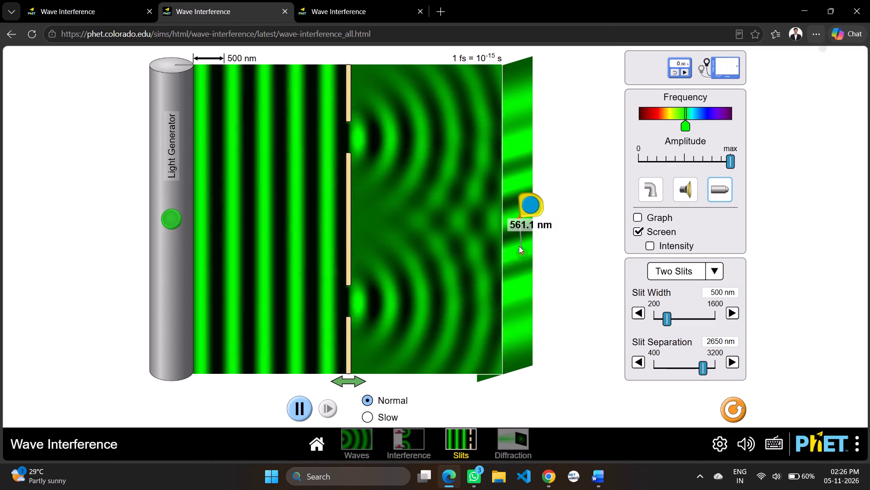
{"action": "left_click_drag", "start_coordinate": [519, 248], "coordinate": [519, 282]}
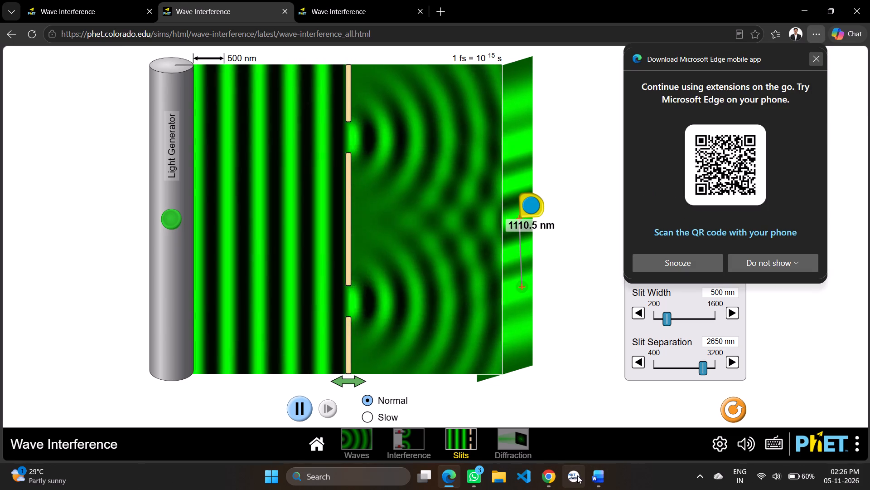
{"action": "left_click", "coordinate": [593, 479]}
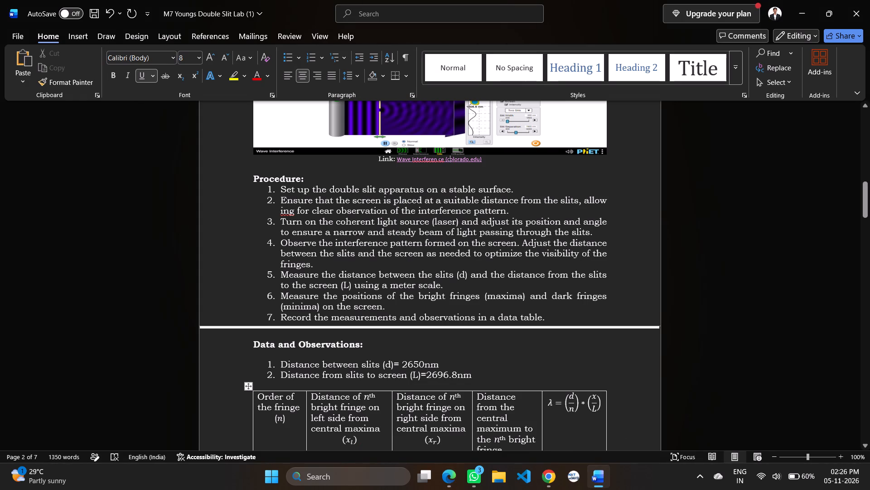
{"action": "scroll", "coordinate": [423, 320], "scroll_direction": "down", "scroll_amount": 1}
{"action": "scroll", "coordinate": [446, 439], "scroll_direction": "down", "scroll_amount": 1}
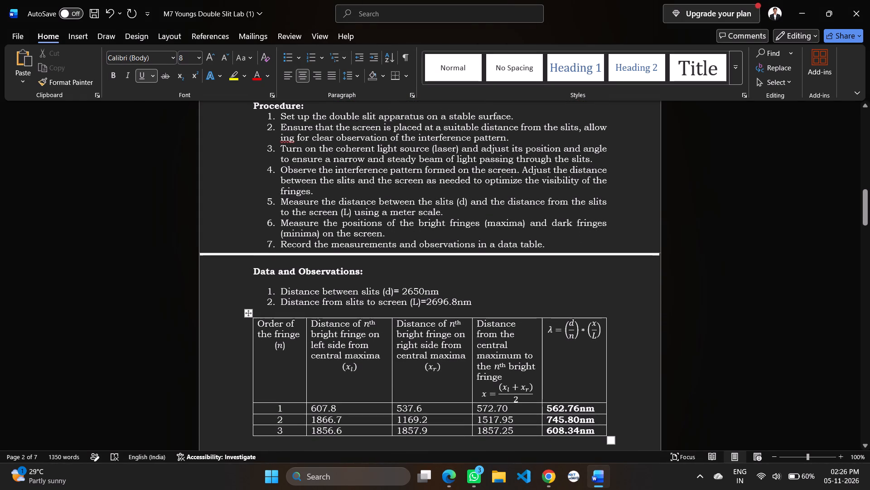
{"action": "left_click", "coordinate": [343, 422]}
{"action": "scroll", "coordinate": [343, 422], "scroll_direction": "down", "scroll_amount": 1}
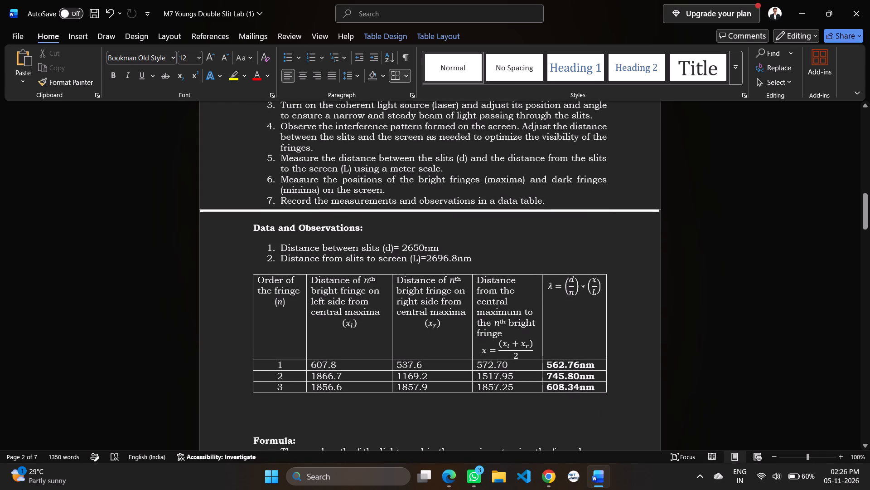
{"action": "scroll", "coordinate": [343, 422], "scroll_direction": "down", "scroll_amount": 1}
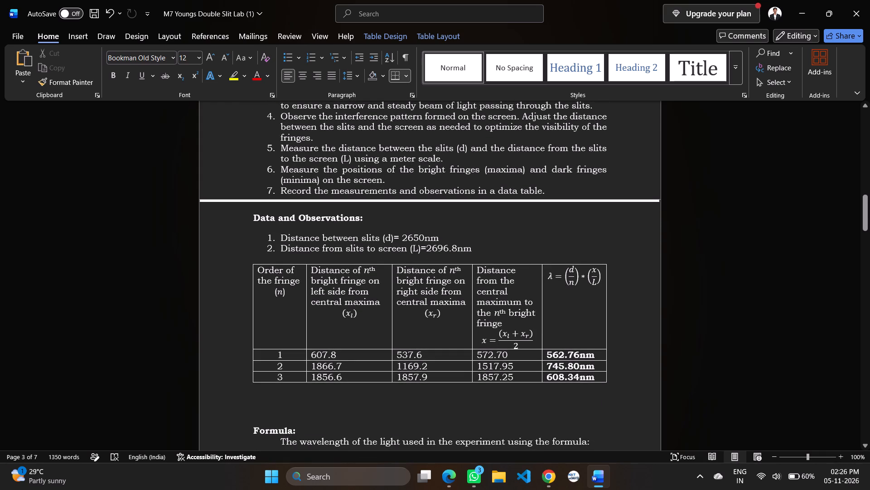
Return to the simulation and measure the distance from the central maximum to the second bright fringe above it.
{"action": "left_click", "coordinate": [588, 480]}
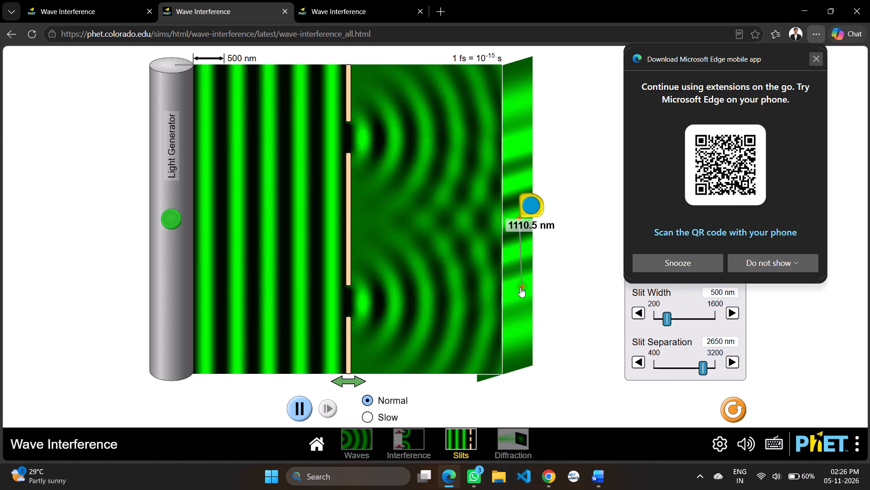
{"action": "left_click_drag", "start_coordinate": [520, 287], "coordinate": [519, 147]}
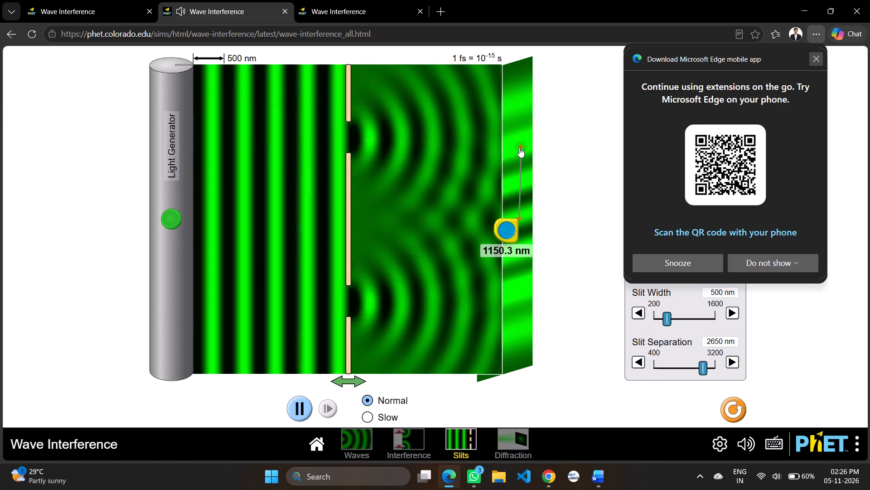
{"action": "left_click_drag", "start_coordinate": [519, 147], "coordinate": [518, 146]}
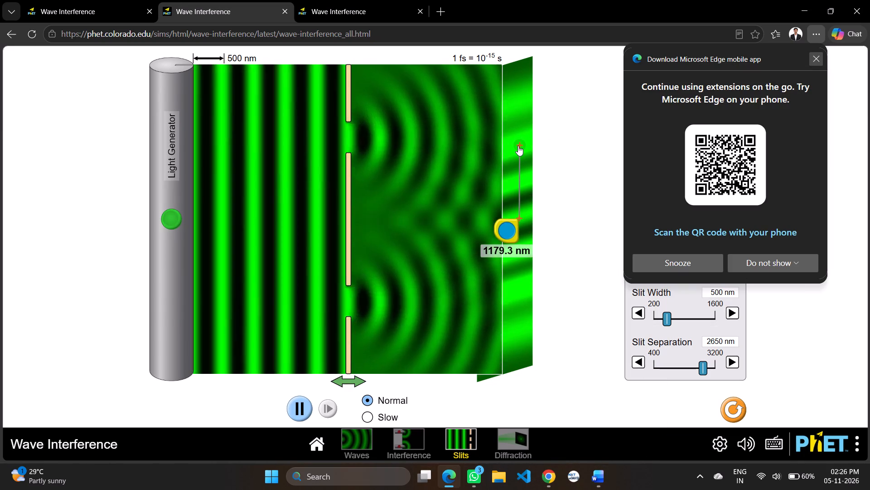
{"action": "left_click_drag", "start_coordinate": [518, 146], "coordinate": [518, 146]}
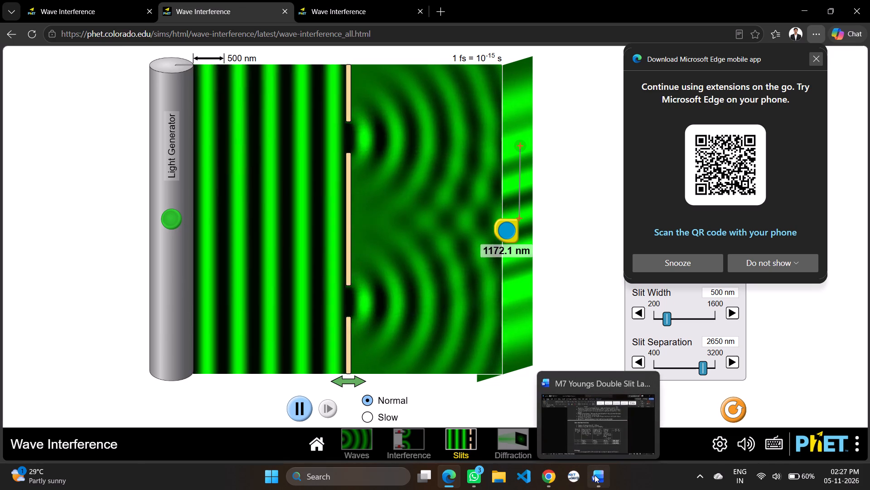
In the report's observation table, set the second-order left-side fringe distance to 1172.1, checking it against the simulation.
{"action": "left_click", "coordinate": [594, 475]}
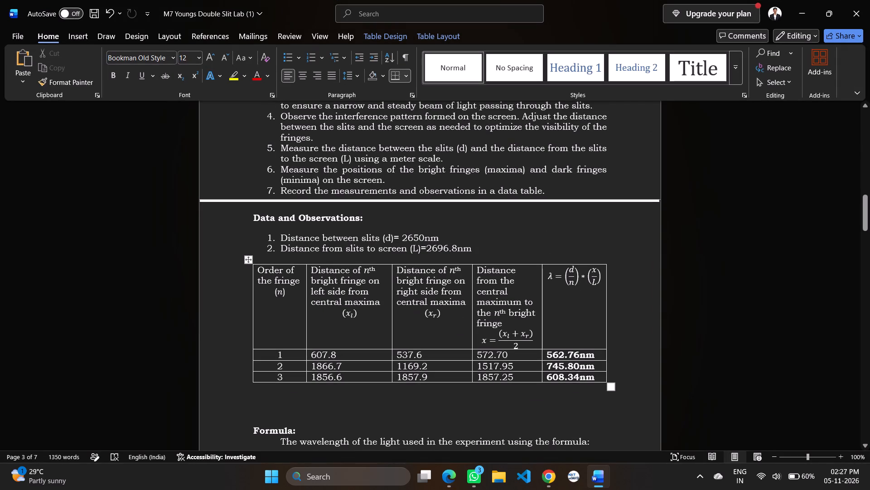
{"action": "left_click", "coordinate": [346, 365]}
{"action": "key", "text": "BackSpace"}
{"action": "key", "text": "BackSpace"}
{"action": "key", "text": "BackSpace"}
{"action": "key", "text": "BackSpace"}
{"action": "key", "text": "BackSpace"}
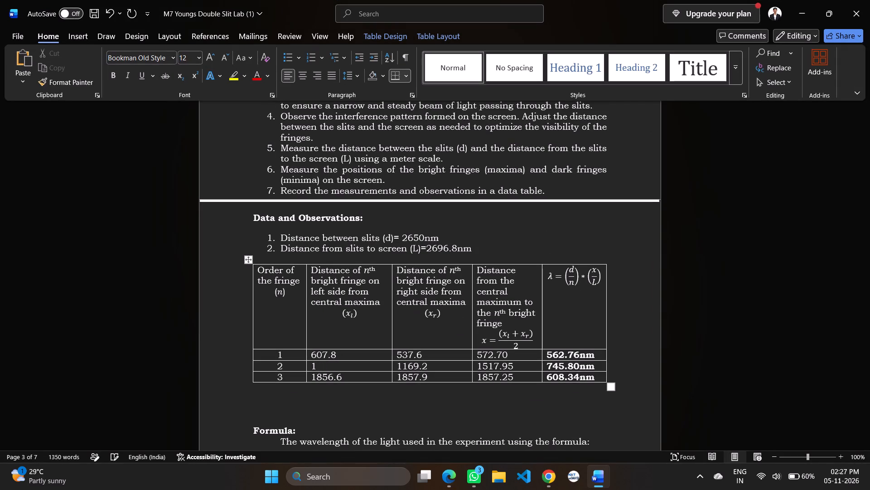
{"action": "key", "text": "1"}
{"action": "left_click", "coordinate": [792, 2]}
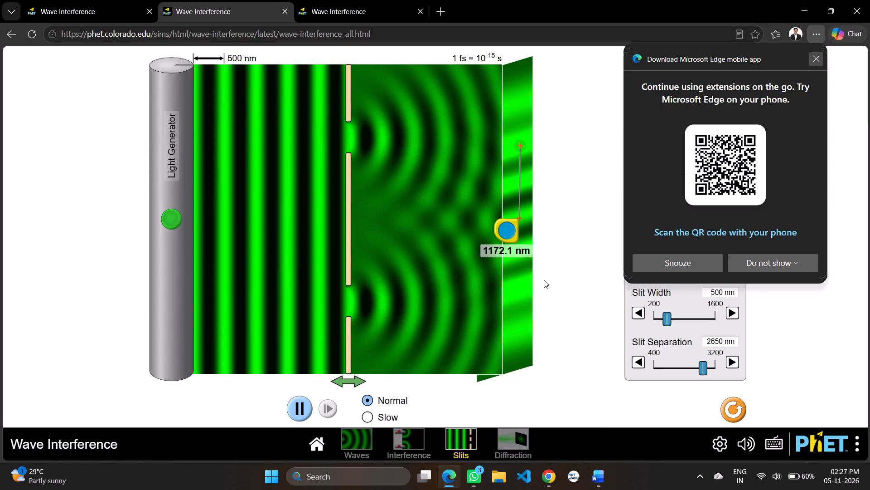
{"action": "left_click", "coordinate": [598, 476]}
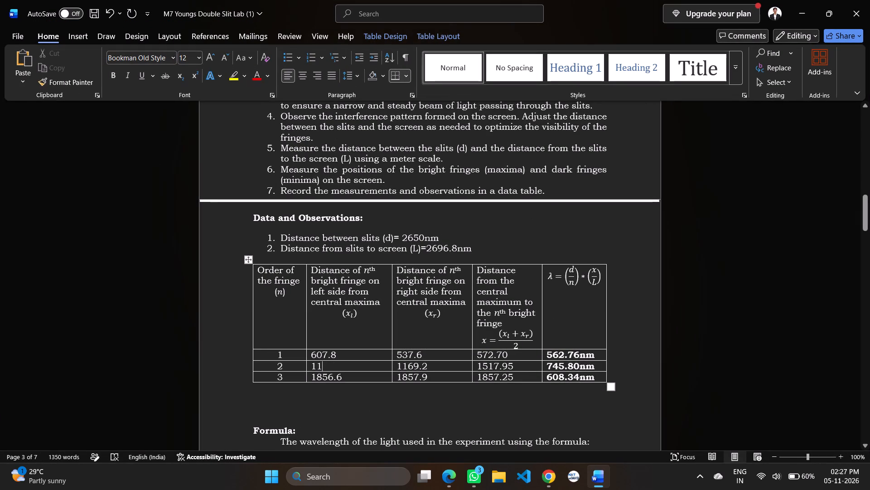
{"action": "key", "text": "7"}
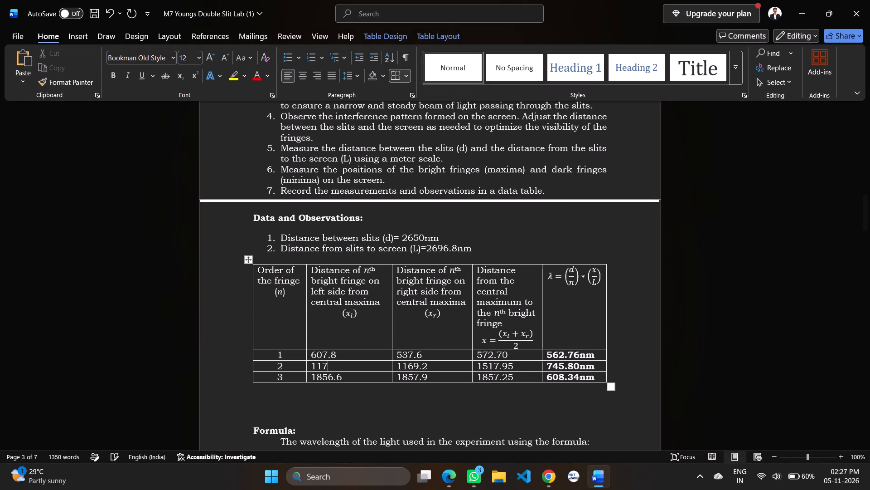
{"action": "type", "text": "2.1"}
Set the second-order average distance from the central maximum to 1170.65 in the observation table.
{"action": "left_click", "coordinate": [512, 365]}
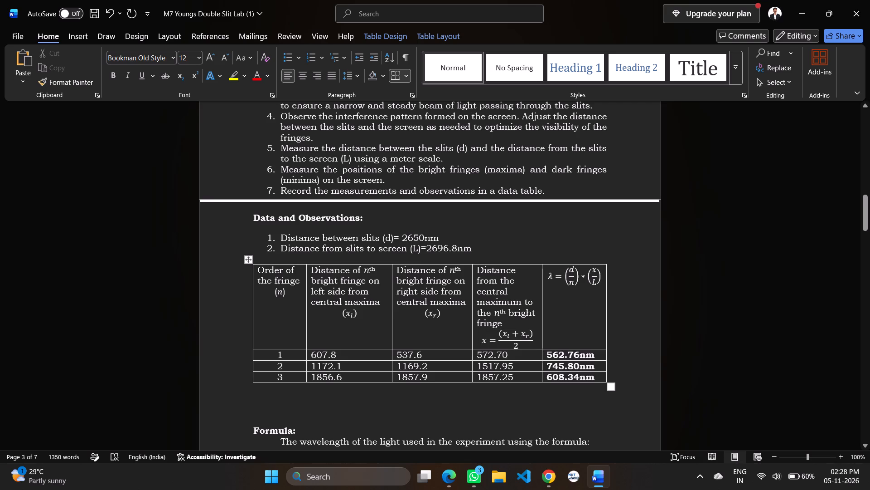
{"action": "key", "text": "BackSpace"}
{"action": "key", "text": "BackSpace"}
{"action": "key", "text": "BackSpace"}
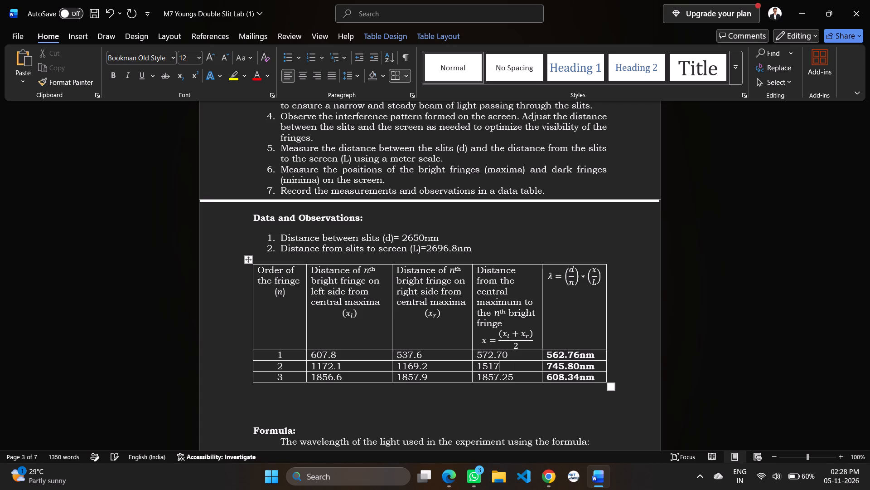
{"action": "key", "text": "BackSpace"}
{"action": "key", "text": "BackSpace"}
{"action": "key", "text": "BackSpace"}
{"action": "key", "text": "BackSpace"}
{"action": "type", "text": "11"}
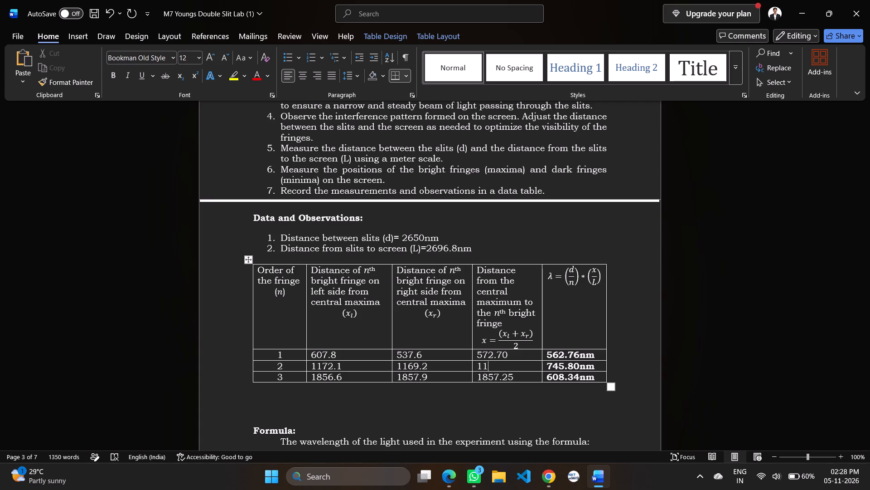
{"action": "type", "text": "70"}
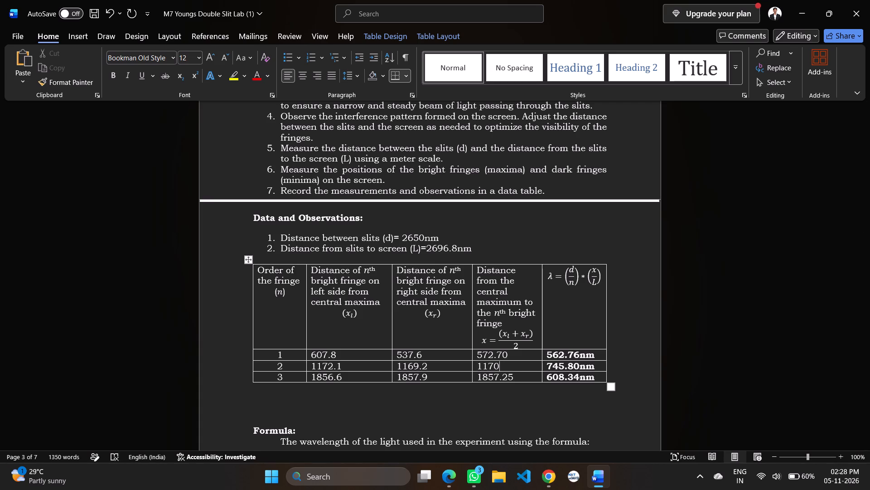
{"action": "type", "text": ".65"}
Set the second-order wavelength in the observation table to 574.90nm.
{"action": "left_click", "coordinate": [580, 361]}
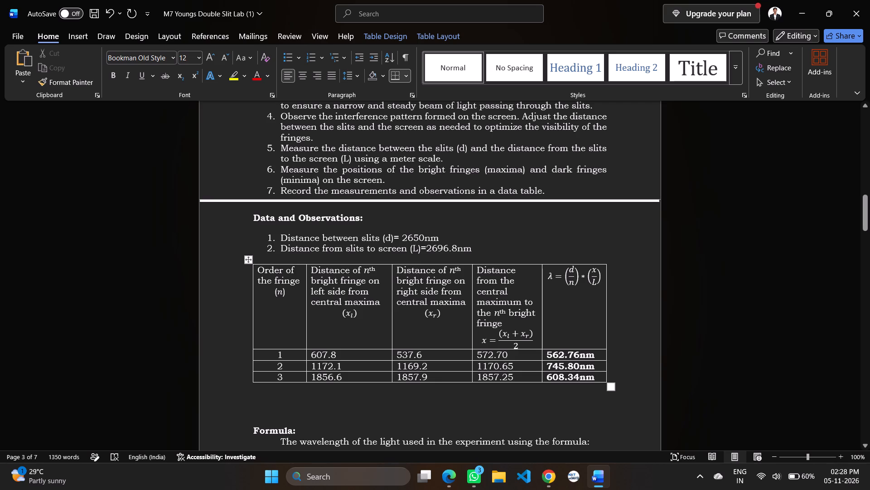
{"action": "left_click", "coordinate": [579, 366]}
{"action": "key", "text": "BackSpace"}
{"action": "key", "text": "BackSpace"}
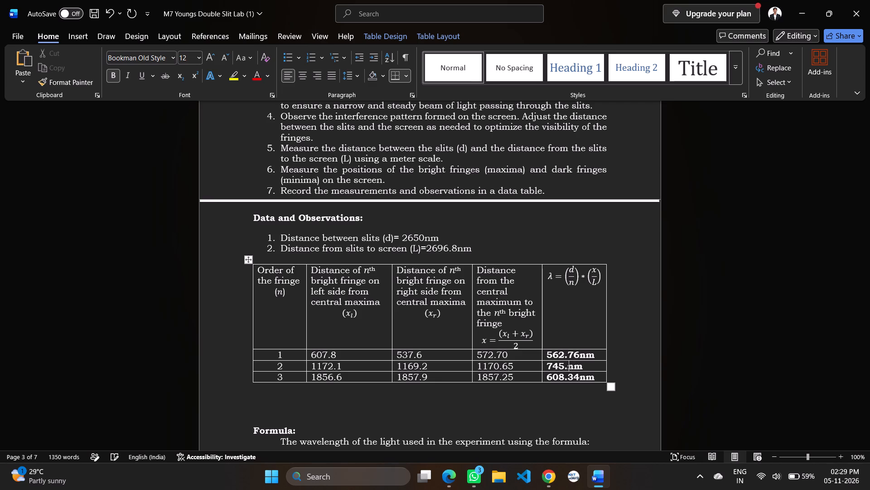
{"action": "key", "text": "BackSpace"}
{"action": "key", "text": "BackSpace"}
{"action": "key", "text": "BackSpace"}
{"action": "key", "text": "BackSpace"}
{"action": "type", "text": "574"}
{"action": "key", "text": "period"}
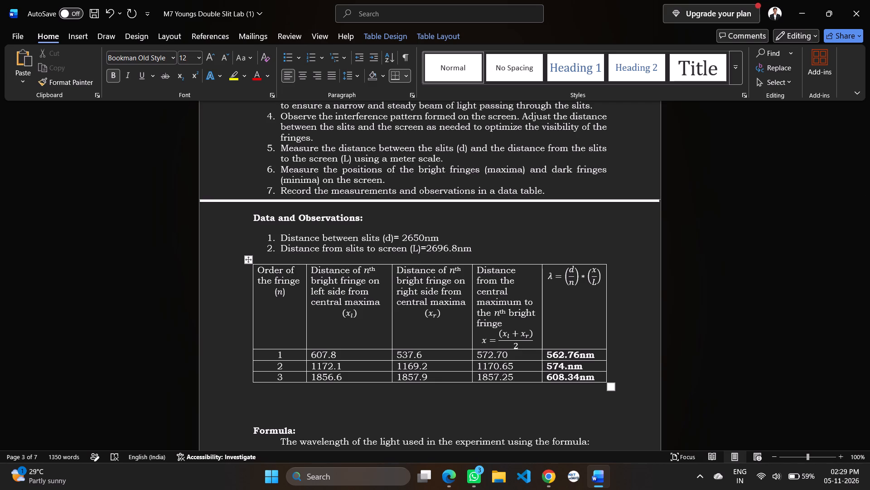
{"action": "type", "text": "90"}
Review the Formula, Result and Discussion sections for wavelength values that depend on the second-order measurement.
{"action": "scroll", "coordinate": [502, 365], "scroll_direction": "right", "scroll_amount": 5}
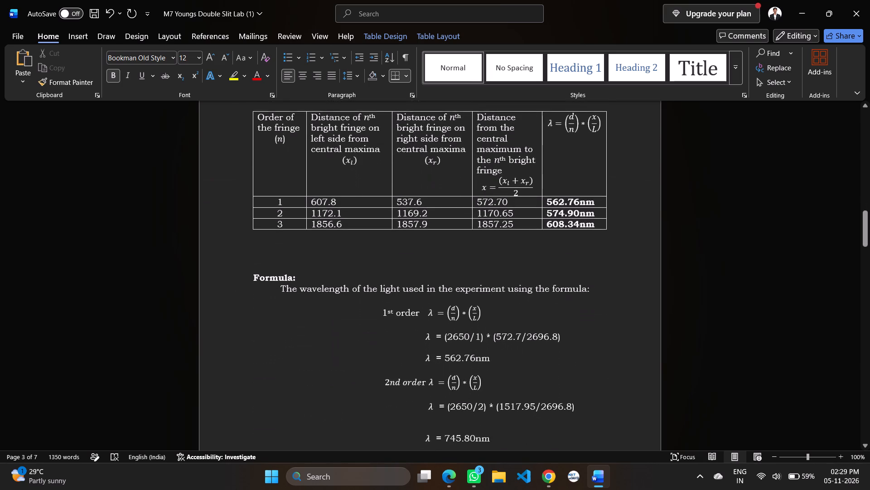
{"action": "scroll", "coordinate": [502, 365], "scroll_direction": "right", "scroll_amount": 7}
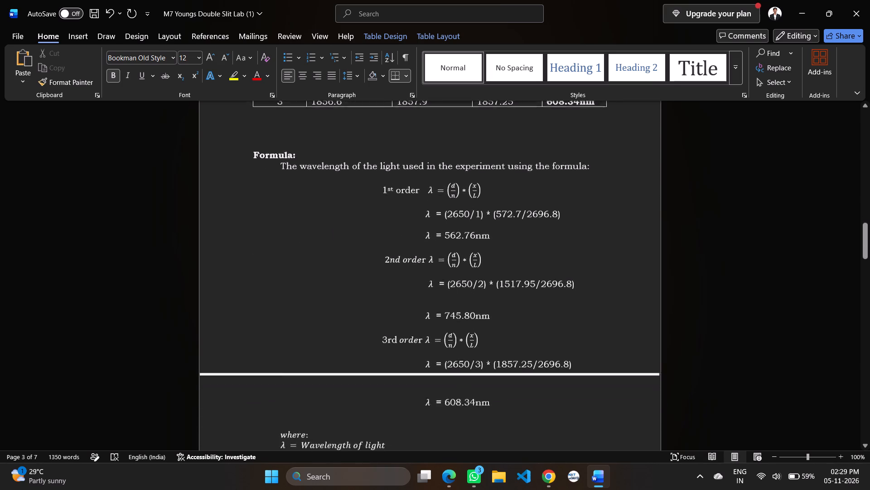
{"action": "scroll", "coordinate": [502, 365], "scroll_direction": "right", "scroll_amount": 6}
{"action": "scroll", "coordinate": [502, 365], "scroll_direction": "up", "scroll_amount": 2}
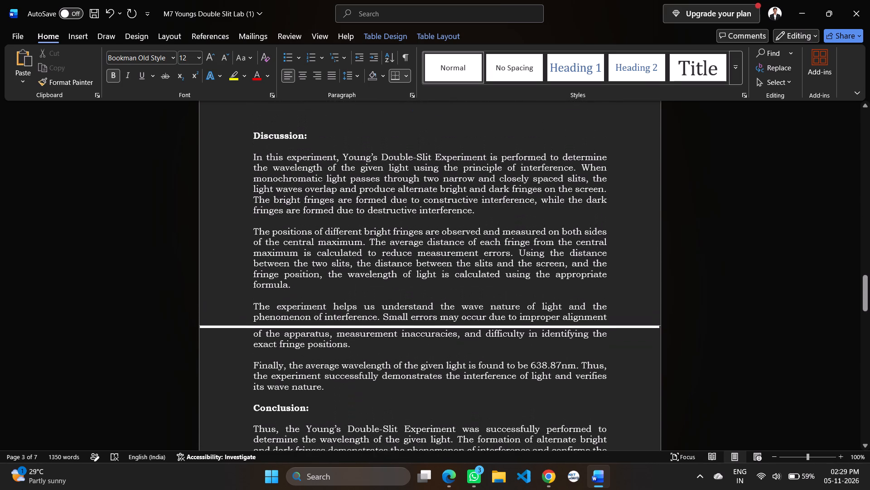
{"action": "scroll", "coordinate": [502, 365], "scroll_direction": "up", "scroll_amount": 2}
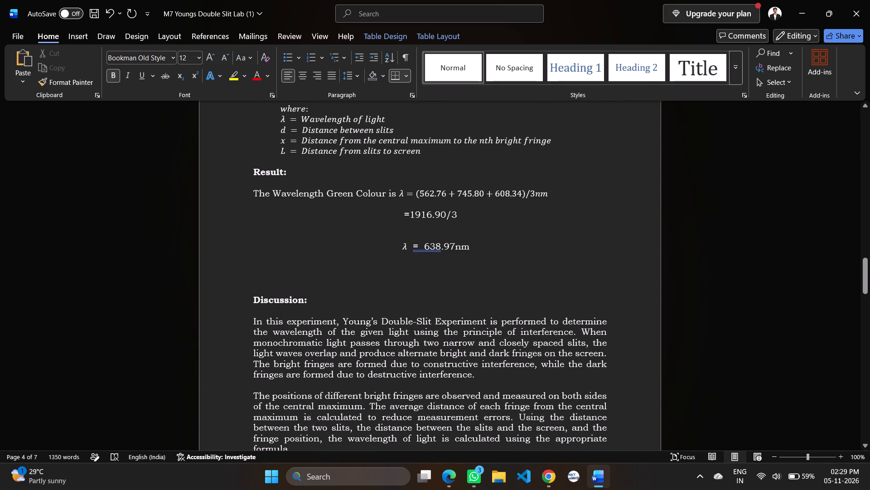
{"action": "scroll", "coordinate": [458, 252], "scroll_direction": "up", "scroll_amount": 1}
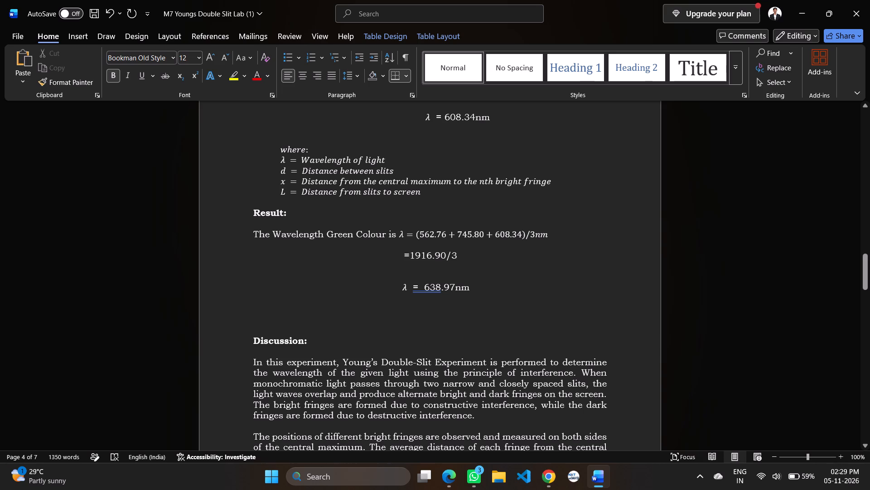
{"action": "scroll", "coordinate": [456, 206], "scroll_direction": "up", "scroll_amount": 2}
{"action": "scroll", "coordinate": [456, 206], "scroll_direction": "right", "scroll_amount": 1}
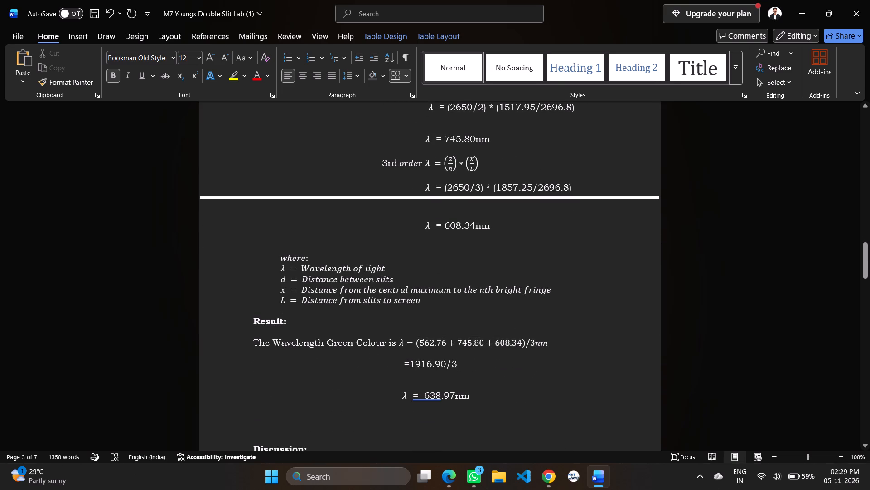
{"action": "scroll", "coordinate": [528, 347], "scroll_direction": "up", "scroll_amount": 1}
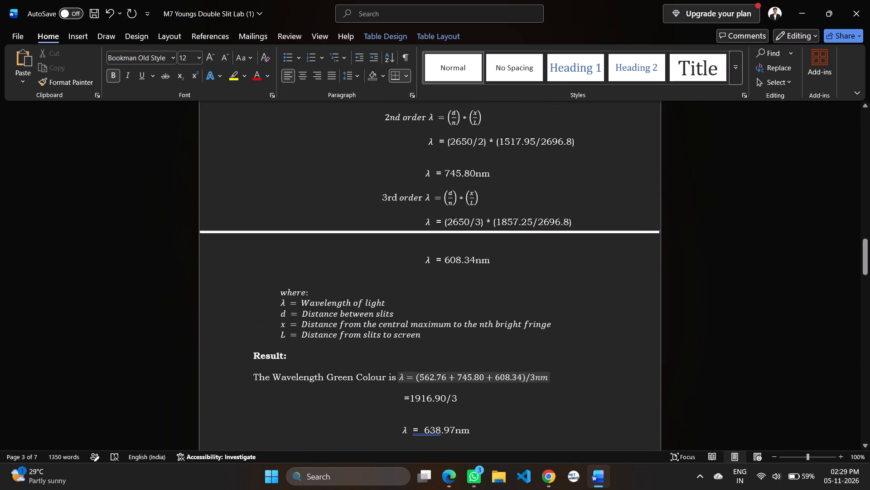
{"action": "scroll", "coordinate": [533, 218], "scroll_direction": "up", "scroll_amount": 6}
Compare the observation table's second-order row with the second-order calculation in the Formula section.
{"action": "scroll", "coordinate": [533, 218], "scroll_direction": "down", "scroll_amount": 3}
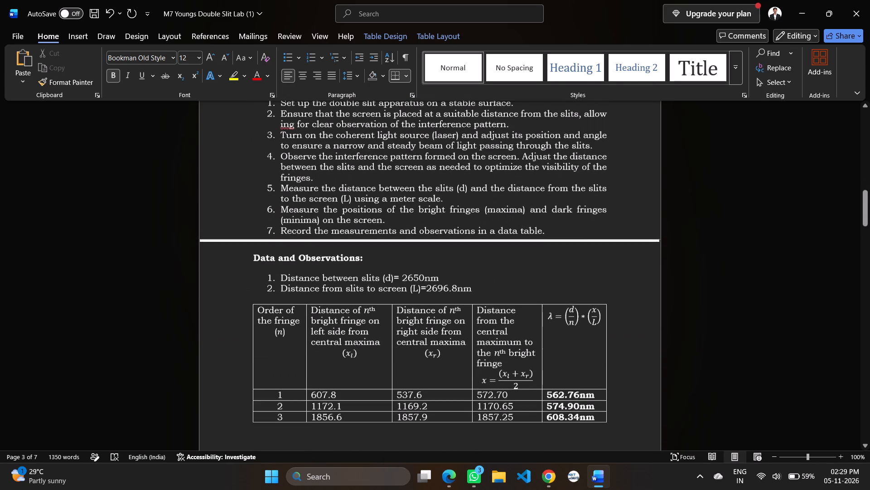
{"action": "scroll", "coordinate": [571, 406], "scroll_direction": "down", "scroll_amount": 1}
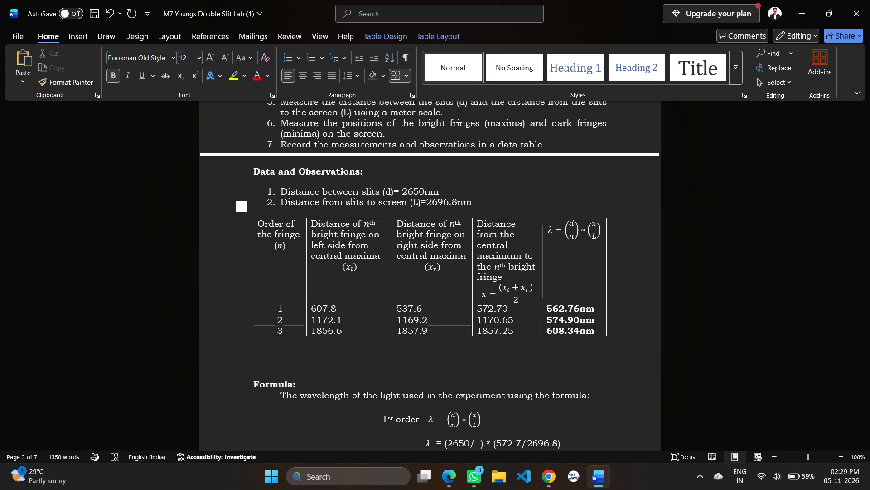
{"action": "scroll", "coordinate": [527, 392], "scroll_direction": "right", "scroll_amount": 3}
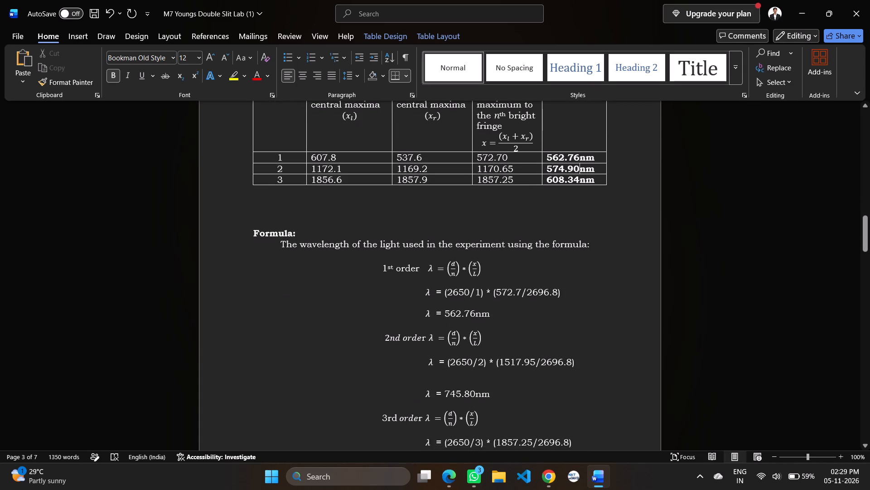
{"action": "scroll", "coordinate": [527, 392], "scroll_direction": "right", "scroll_amount": 2}
{"action": "scroll", "coordinate": [527, 392], "scroll_direction": "up", "scroll_amount": 1}
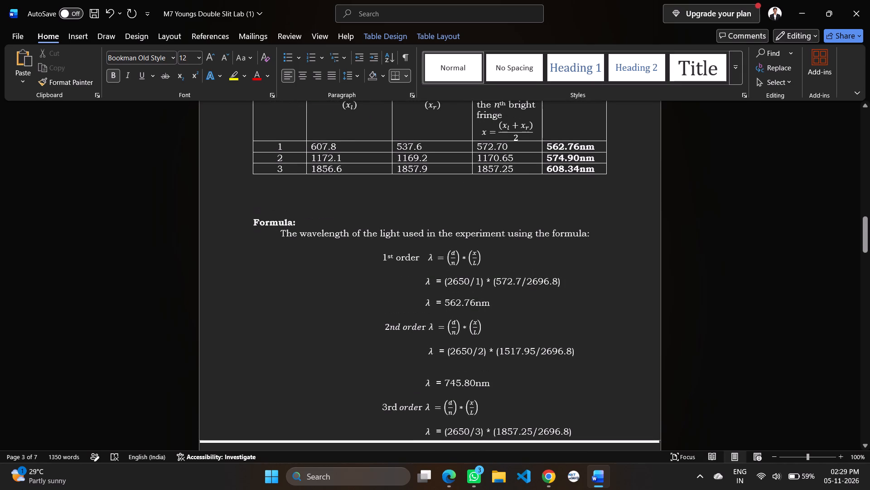
{"action": "scroll", "coordinate": [527, 392], "scroll_direction": "up", "scroll_amount": 1}
{"action": "scroll", "coordinate": [522, 330], "scroll_direction": "right", "scroll_amount": 2}
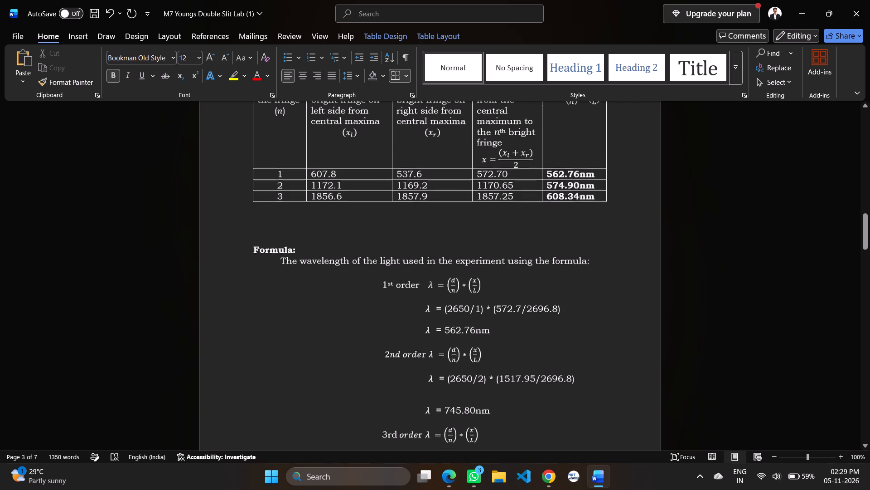
{"action": "scroll", "coordinate": [522, 330], "scroll_direction": "right", "scroll_amount": 2}
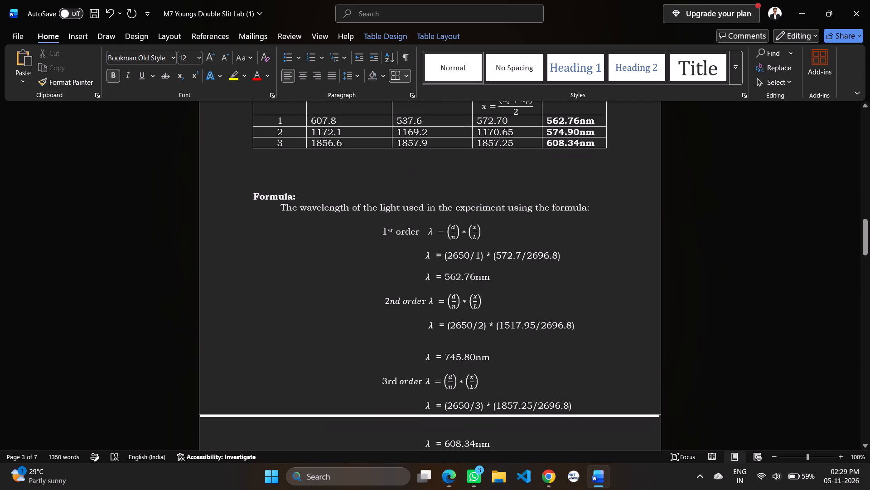
{"action": "scroll", "coordinate": [522, 330], "scroll_direction": "right", "scroll_amount": 2}
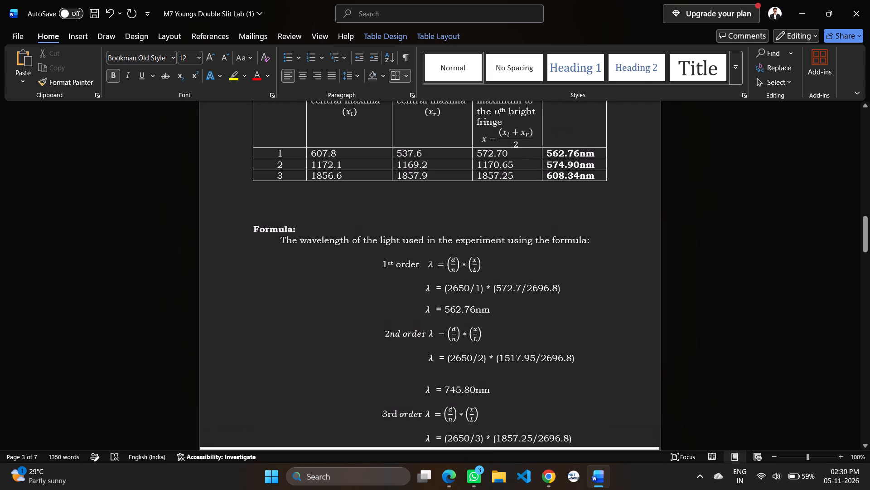
{"action": "scroll", "coordinate": [522, 330], "scroll_direction": "right", "scroll_amount": 2}
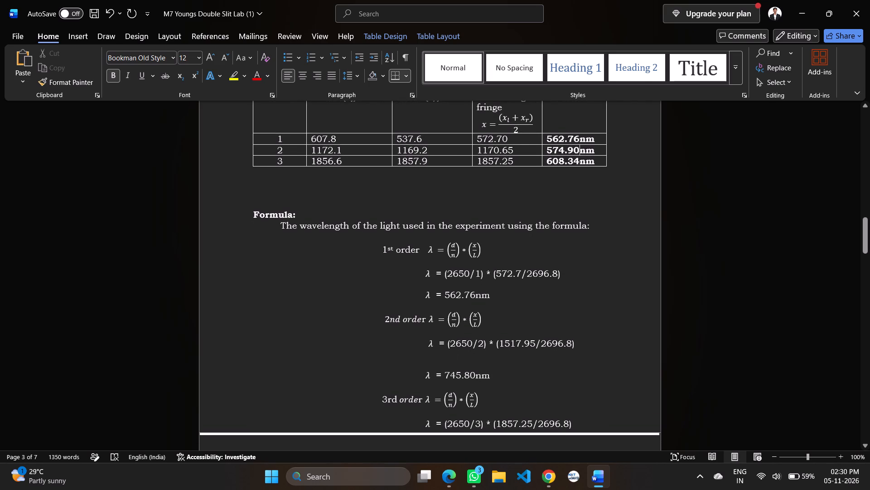
{"action": "scroll", "coordinate": [522, 330], "scroll_direction": "right", "scroll_amount": 3}
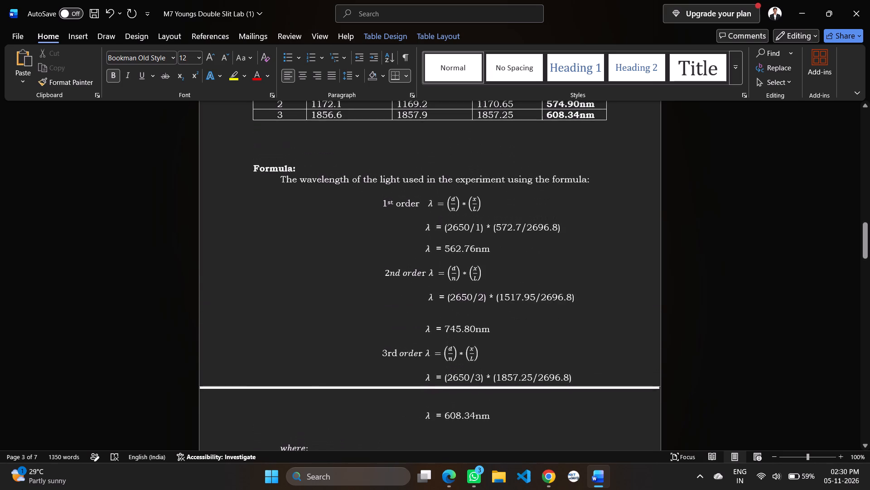
{"action": "scroll", "coordinate": [522, 330], "scroll_direction": "up", "scroll_amount": 3}
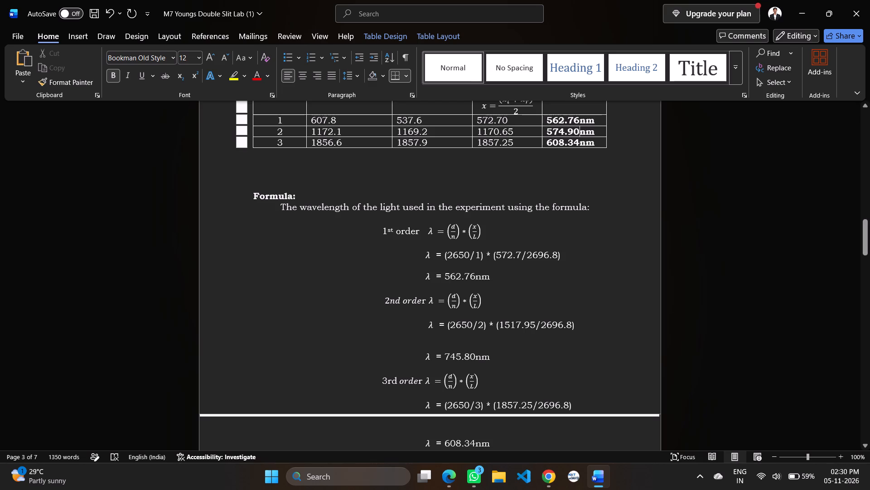
Set the fringe distance in the Formula section's second-order substitution line to 1170.65.
{"action": "left_click", "coordinate": [475, 356]}
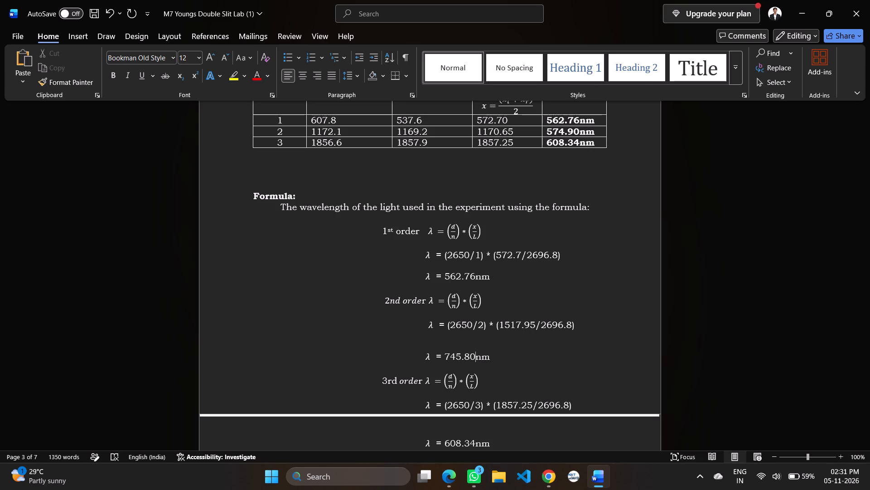
{"action": "left_click_drag", "start_coordinate": [536, 317], "coordinate": [488, 344]}
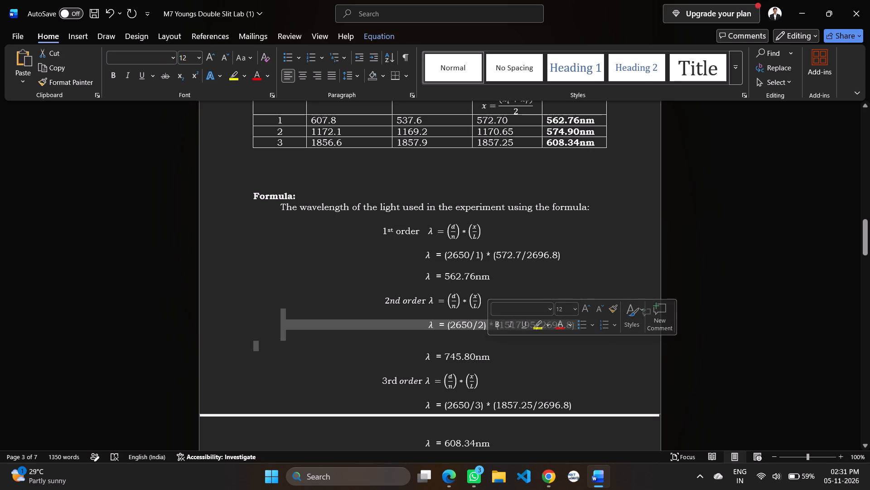
{"action": "left_click", "coordinate": [502, 358]}
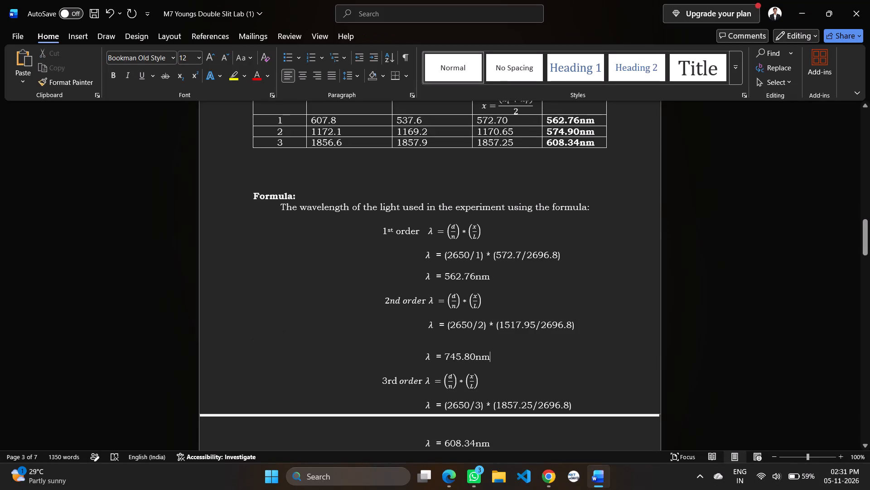
{"action": "left_click", "coordinate": [535, 324]}
{"action": "key", "text": "BackSpace"}
{"action": "key", "text": "BackSpace"}
{"action": "key", "text": "BackSpace"}
{"action": "key", "text": "BackSpace"}
{"action": "key", "text": "BackSpace"}
{"action": "key", "text": "BackSpace"}
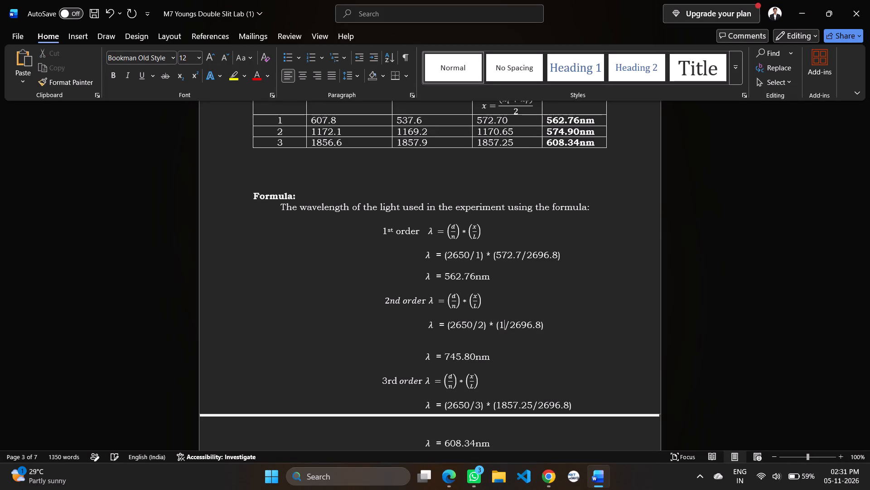
{"action": "key", "text": "1"}
{"action": "type", "text": "70"}
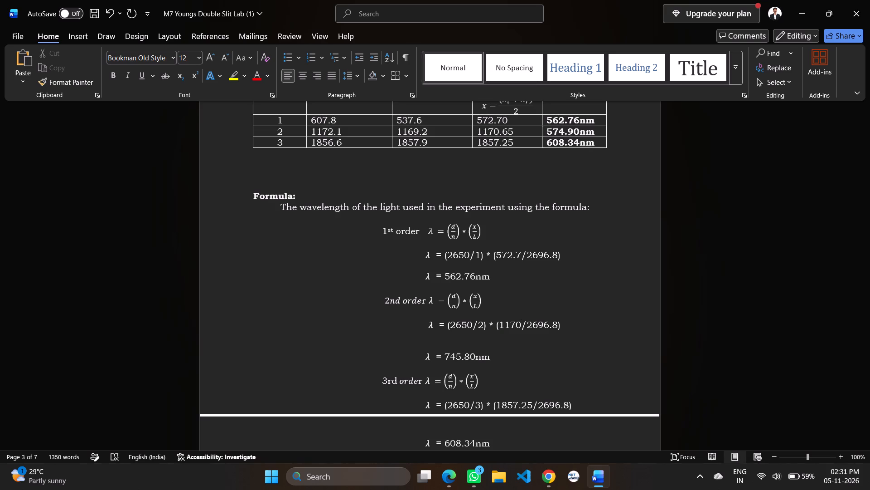
{"action": "type", "text": ".65"}
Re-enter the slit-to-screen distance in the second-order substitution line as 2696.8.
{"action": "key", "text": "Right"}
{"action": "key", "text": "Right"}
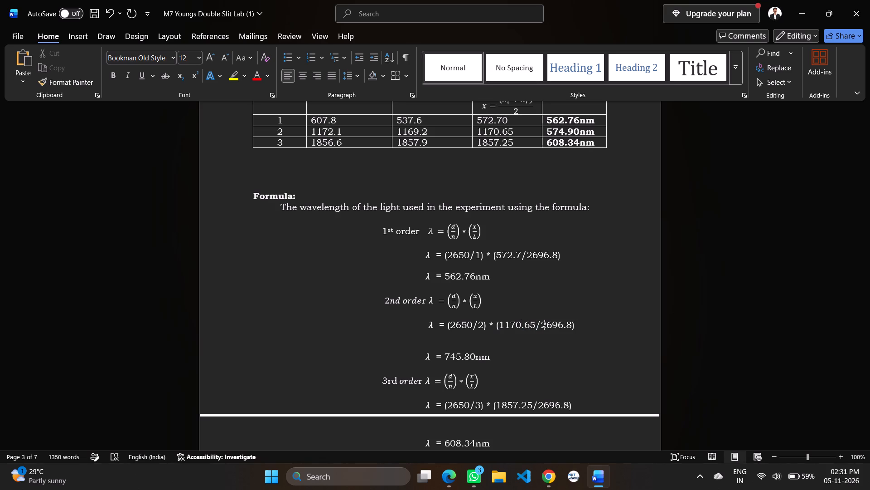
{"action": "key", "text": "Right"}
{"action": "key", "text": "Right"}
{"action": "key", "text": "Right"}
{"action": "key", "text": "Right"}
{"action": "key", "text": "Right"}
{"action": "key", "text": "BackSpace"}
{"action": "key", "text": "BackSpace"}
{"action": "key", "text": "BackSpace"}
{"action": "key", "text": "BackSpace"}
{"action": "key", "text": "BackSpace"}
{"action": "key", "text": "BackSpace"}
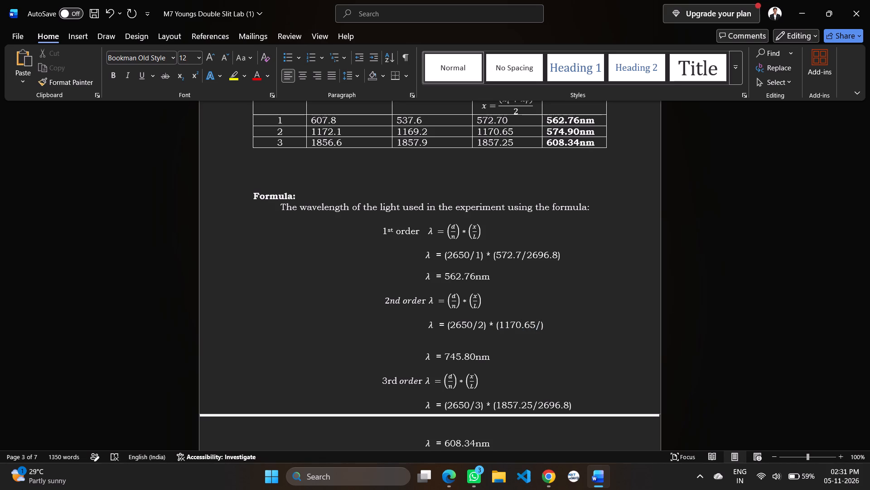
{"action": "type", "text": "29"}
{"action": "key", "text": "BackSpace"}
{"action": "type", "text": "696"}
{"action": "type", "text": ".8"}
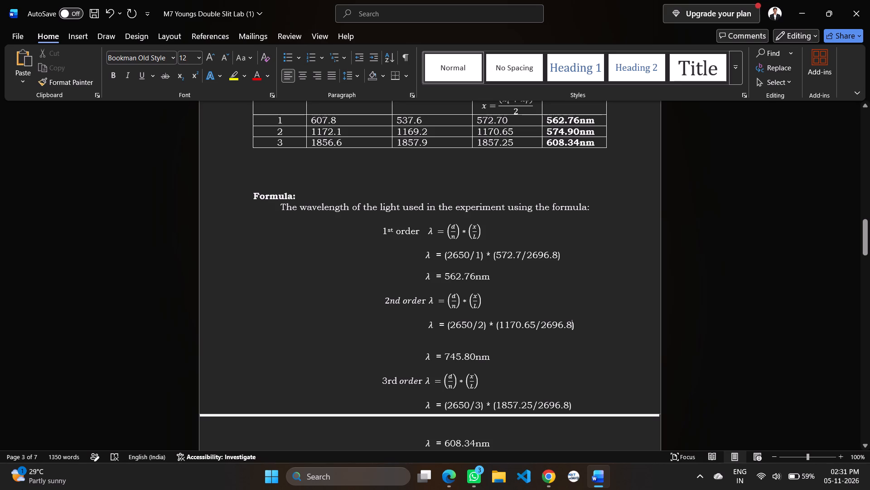
Set the second-order wavelength result in the Formula section to 574.90nm.
{"action": "left_click", "coordinate": [474, 358]}
{"action": "key", "text": "BackSpace"}
{"action": "key", "text": "BackSpace"}
{"action": "key", "text": "BackSpace"}
{"action": "key", "text": "BackSpace"}
{"action": "key", "text": "BackSpace"}
{"action": "key", "text": "BackSpace"}
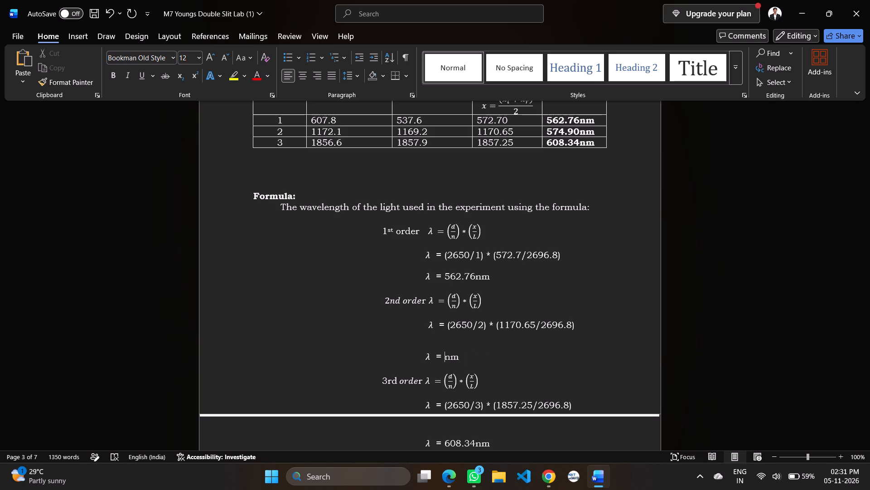
{"action": "key", "text": "5"}
{"action": "type", "text": "74"}
{"action": "key", "text": "period"}
{"action": "type", "text": "90"}
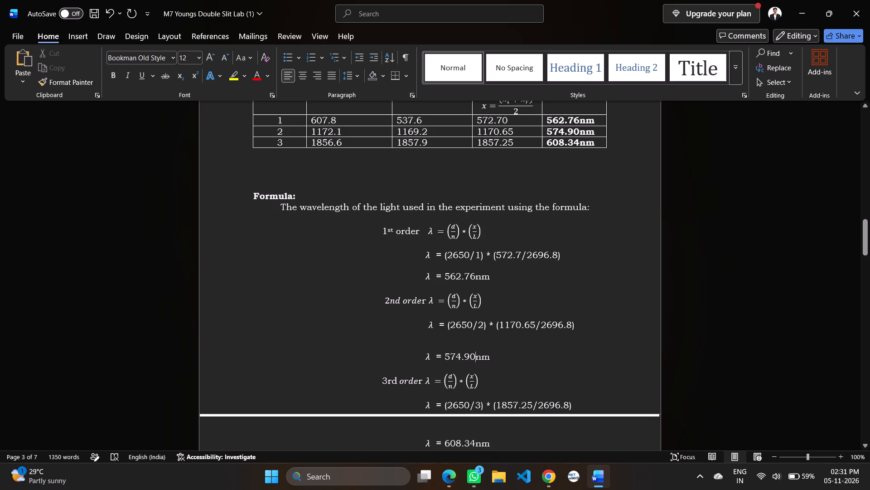
Set the second-order term in the Result section's wavelength average to 574.90.
{"action": "scroll", "coordinate": [512, 353], "scroll_direction": "down", "scroll_amount": 2}
{"action": "scroll", "coordinate": [512, 353], "scroll_direction": "right", "scroll_amount": 1}
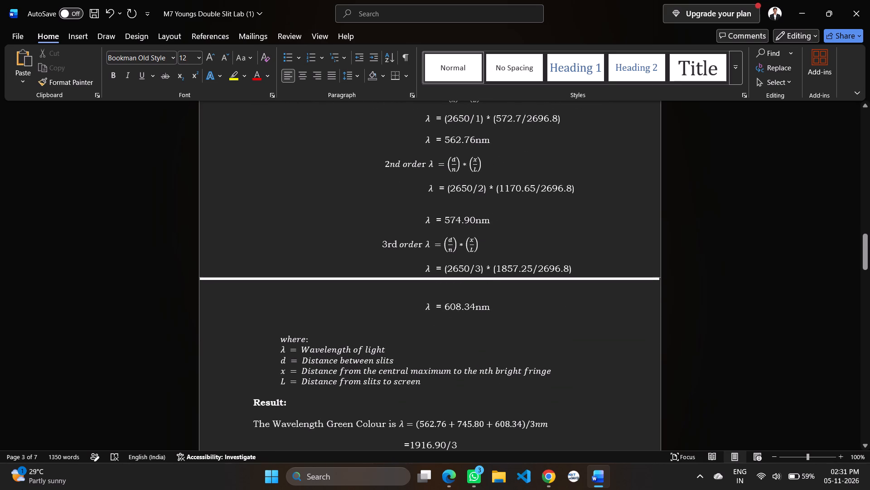
{"action": "scroll", "coordinate": [524, 304], "scroll_direction": "right", "scroll_amount": 2}
{"action": "scroll", "coordinate": [524, 304], "scroll_direction": "down", "scroll_amount": 1}
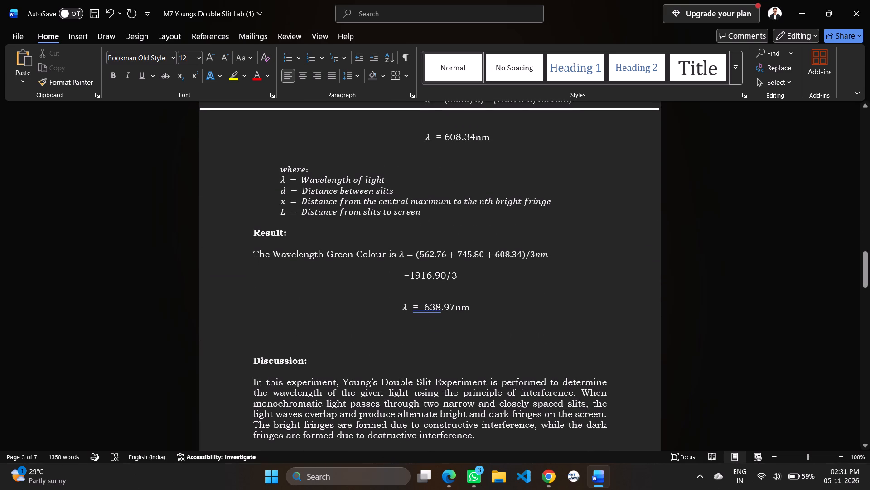
{"action": "left_click", "coordinate": [486, 255]}
{"action": "key", "text": "BackSpace"}
{"action": "key", "text": "BackSpace"}
{"action": "key", "text": "BackSpace"}
{"action": "key", "text": "BackSpace"}
{"action": "key", "text": "BackSpace"}
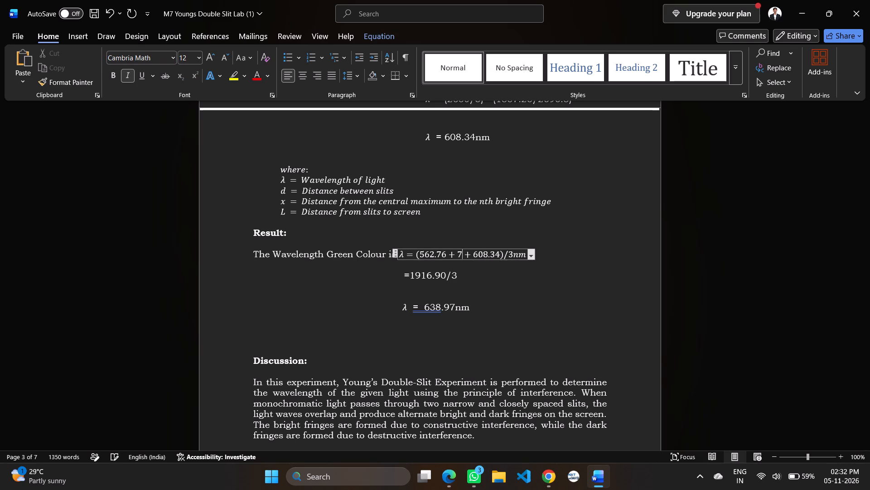
{"action": "key", "text": "BackSpace"}
{"action": "type", "text": "574"}
{"action": "key", "text": "period"}
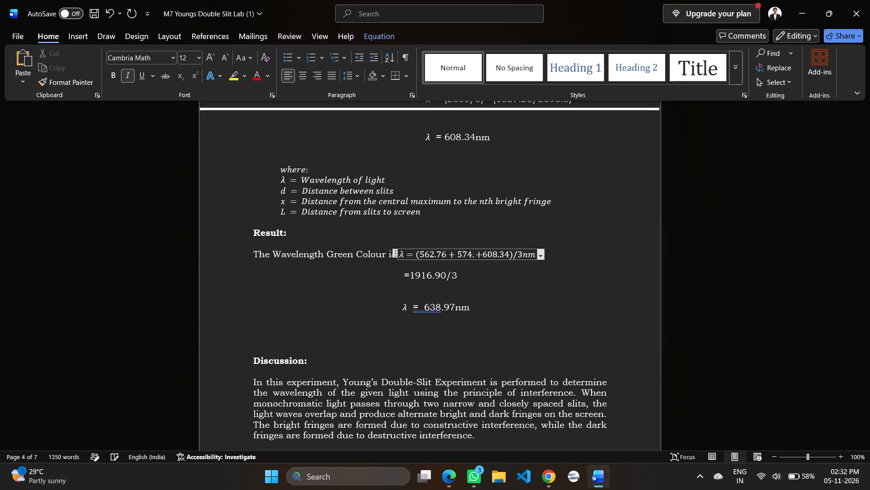
{"action": "type", "text": "90"}
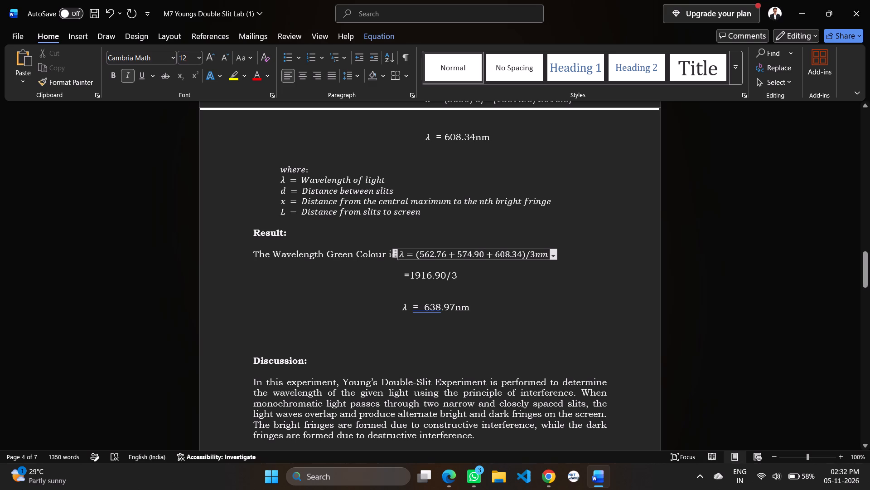
Set the final wavelength in the Result section to 582.00nm.
{"action": "left_click", "coordinate": [445, 275]}
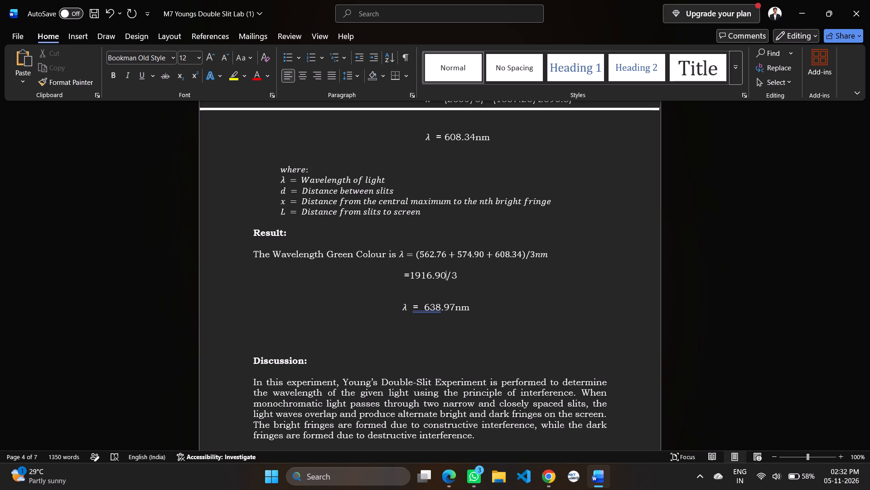
{"action": "left_click", "coordinate": [454, 306]}
{"action": "key", "text": "BackSpace"}
{"action": "key", "text": "BackSpace"}
{"action": "key", "text": "BackSpace"}
{"action": "key", "text": "BackSpace"}
{"action": "key", "text": "BackSpace"}
{"action": "key", "text": "BackSpace"}
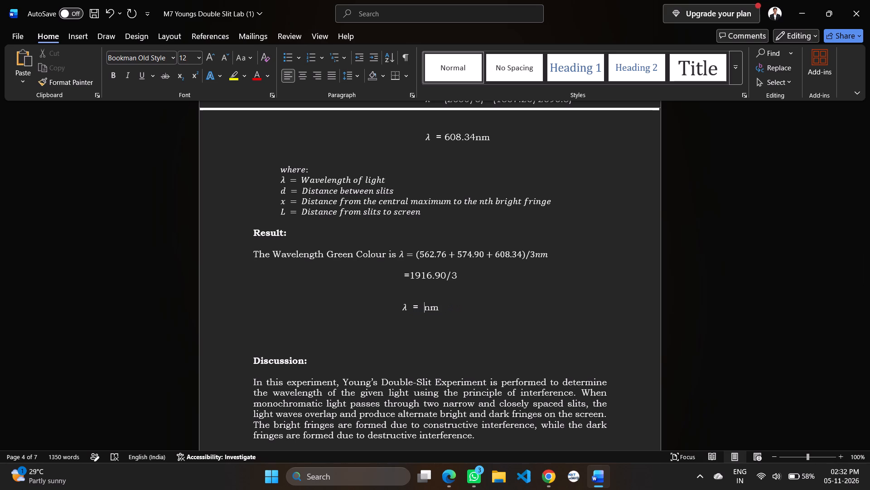
{"action": "type", "text": "582"}
{"action": "key", "text": "period"}
{"action": "type", "text": "00"}
Set the numerator of the Result section's division by 3 to 1746.00.
{"action": "left_click", "coordinate": [446, 276]}
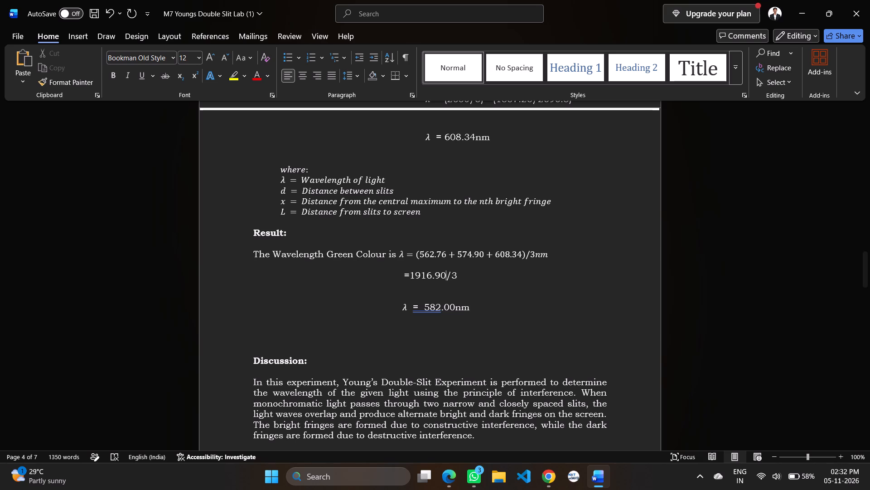
{"action": "left_click", "coordinate": [449, 274]}
{"action": "key", "text": "Left"}
{"action": "key", "text": "BackSpace"}
{"action": "key", "text": "BackSpace"}
{"action": "key", "text": "BackSpace"}
{"action": "key", "text": "BackSpace"}
{"action": "key", "text": "BackSpace"}
{"action": "key", "text": "BackSpace"}
{"action": "key", "text": "7"}
{"action": "type", "text": "46"}
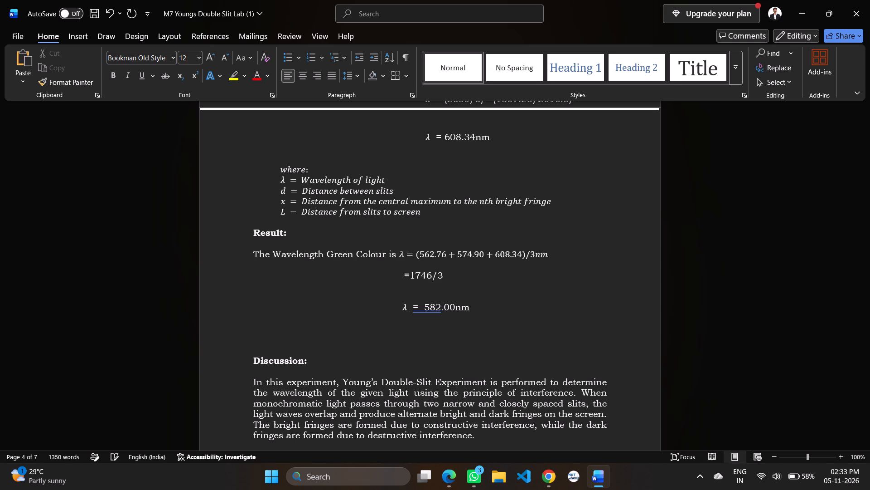
{"action": "key", "text": "period"}
{"action": "type", "text": "00"}
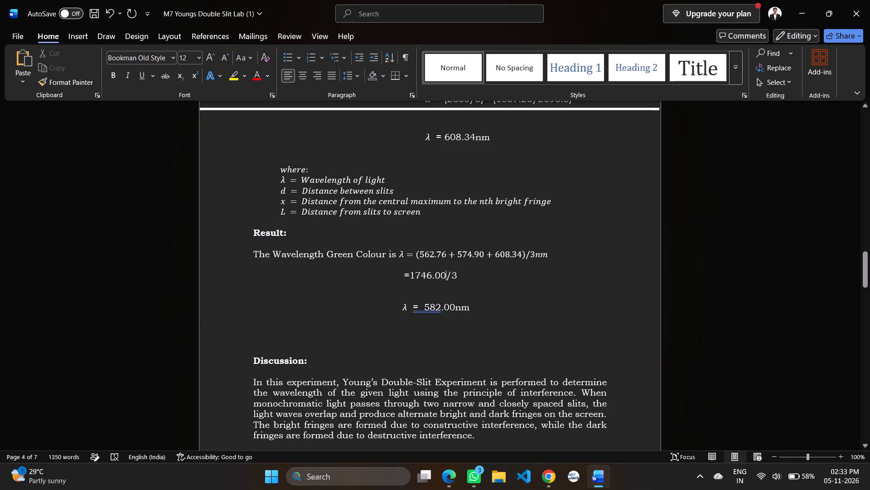
Set the average wavelength in the last paragraph of the Discussion section to 582.00nm.
{"action": "scroll", "coordinate": [451, 348], "scroll_direction": "down", "scroll_amount": 5}
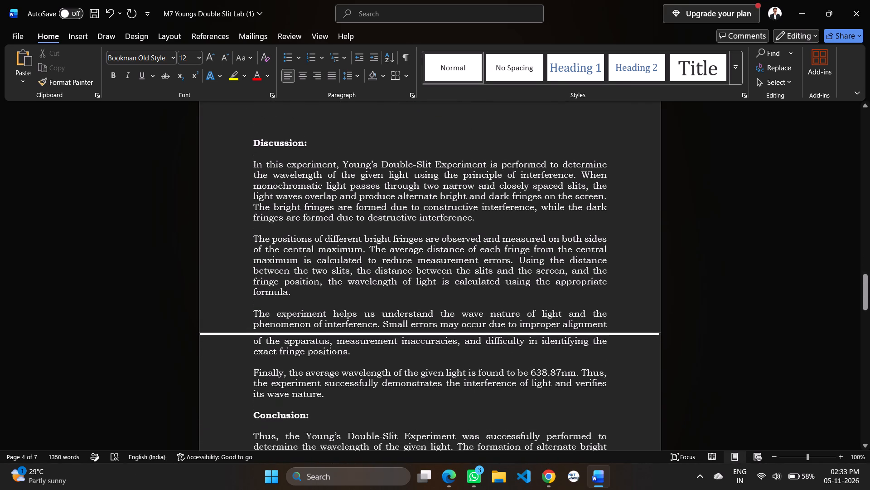
{"action": "scroll", "coordinate": [451, 348], "scroll_direction": "down", "scroll_amount": 1}
{"action": "left_click", "coordinate": [562, 371]}
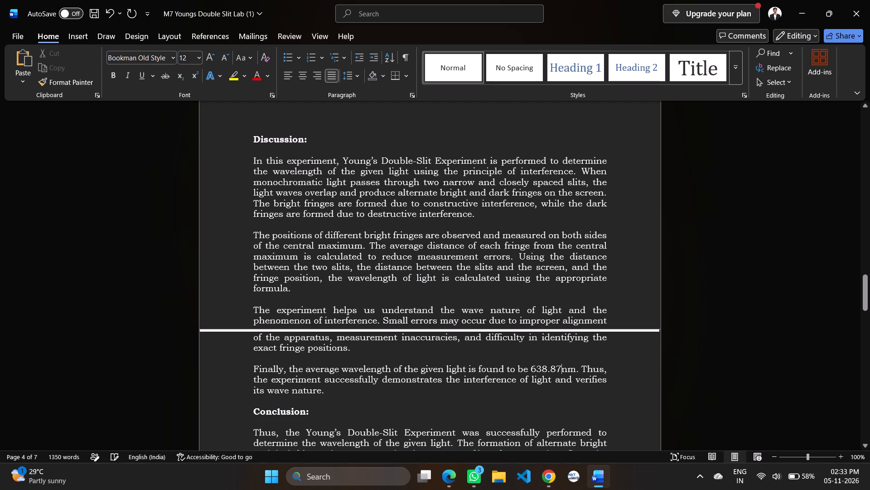
{"action": "key", "text": "BackSpace"}
{"action": "key", "text": "BackSpace"}
{"action": "key", "text": "BackSpace"}
{"action": "key", "text": "BackSpace"}
{"action": "key", "text": "BackSpace"}
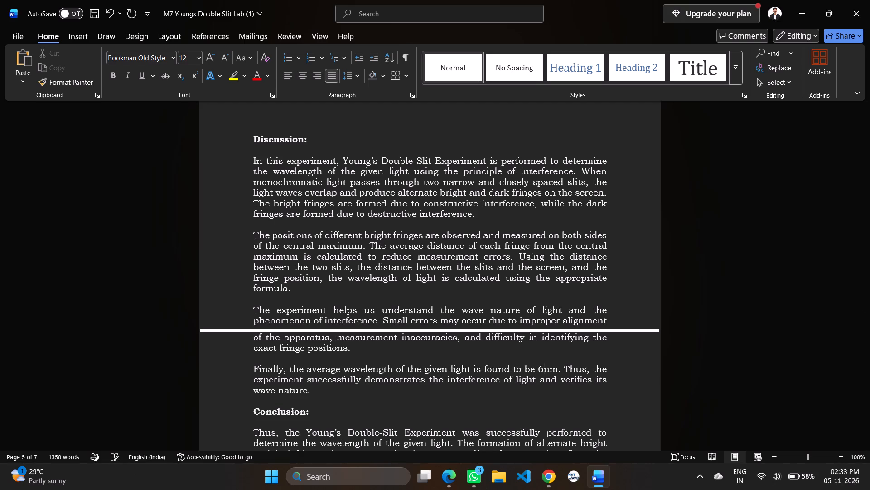
{"action": "key", "text": "BackSpace"}
{"action": "type", "text": "582.00"}
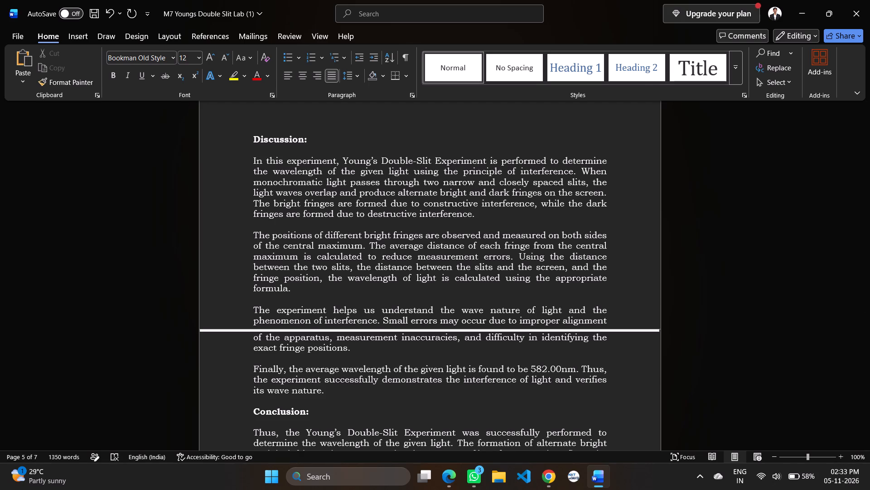
Review the Conclusion and the viva voce questions and answers through the end of the report for wavelength values needing correction.
{"action": "scroll", "coordinate": [562, 371], "scroll_direction": "down", "scroll_amount": 3}
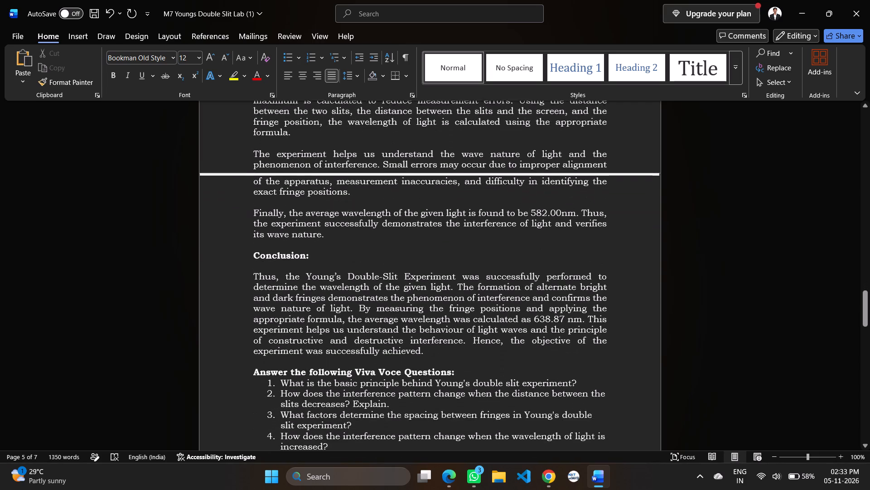
{"action": "scroll", "coordinate": [562, 371], "scroll_direction": "down", "scroll_amount": 4}
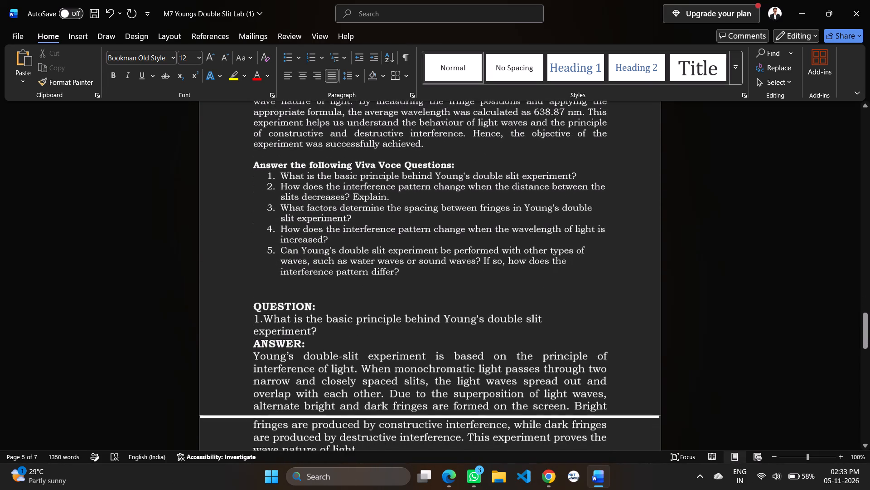
{"action": "scroll", "coordinate": [562, 371], "scroll_direction": "down", "scroll_amount": 6}
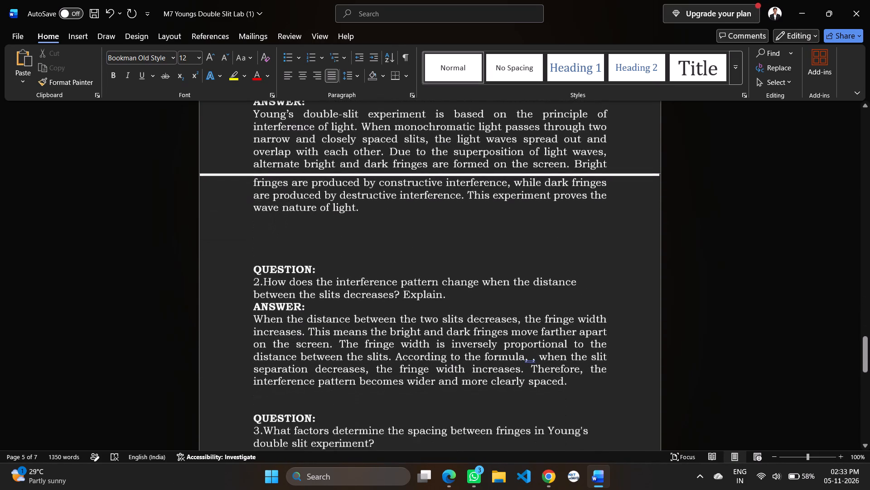
{"action": "scroll", "coordinate": [562, 371], "scroll_direction": "down", "scroll_amount": 3}
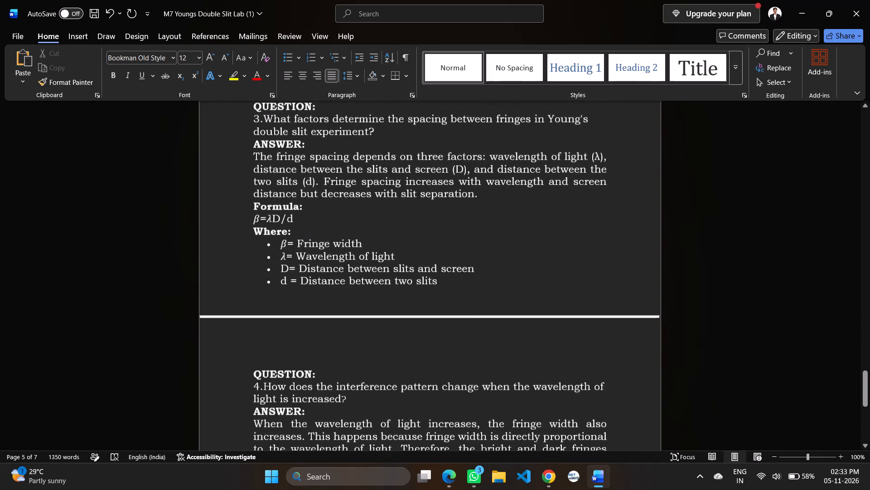
{"action": "scroll", "coordinate": [562, 371], "scroll_direction": "down", "scroll_amount": 4}
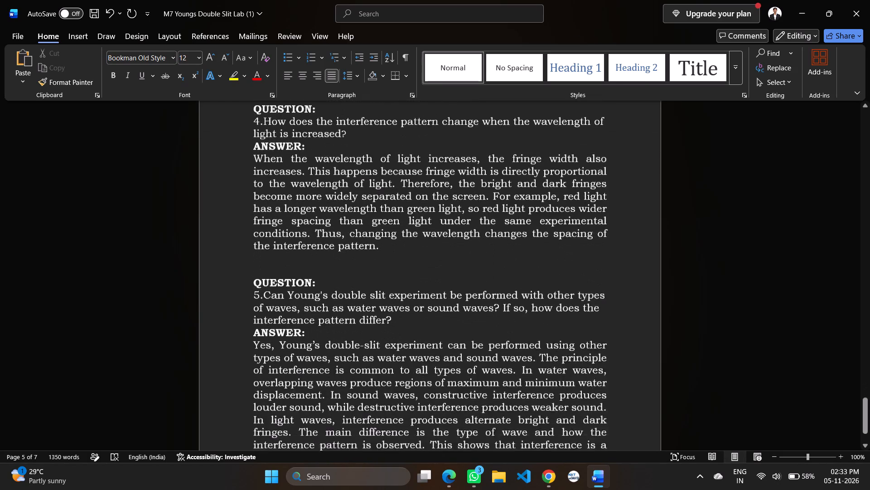
{"action": "scroll", "coordinate": [562, 371], "scroll_direction": "down", "scroll_amount": 2}
{"action": "scroll", "coordinate": [562, 371], "scroll_direction": "up", "scroll_amount": 4}
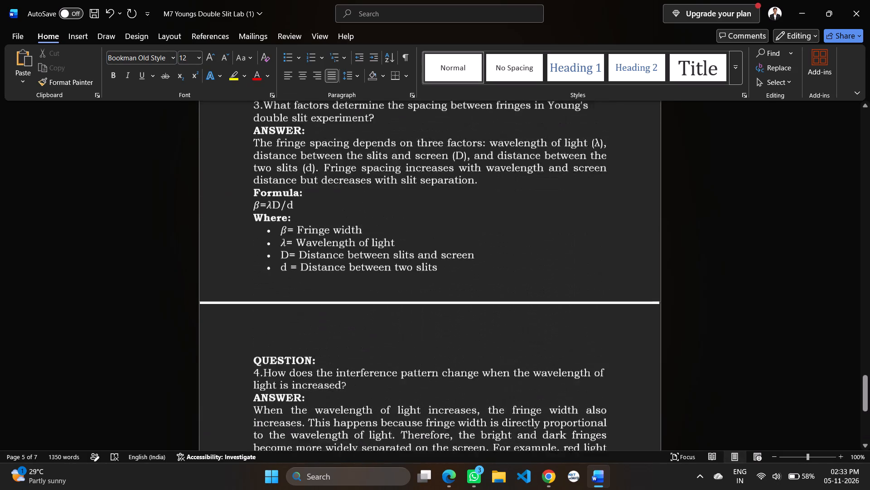
{"action": "scroll", "coordinate": [562, 371], "scroll_direction": "up", "scroll_amount": 3}
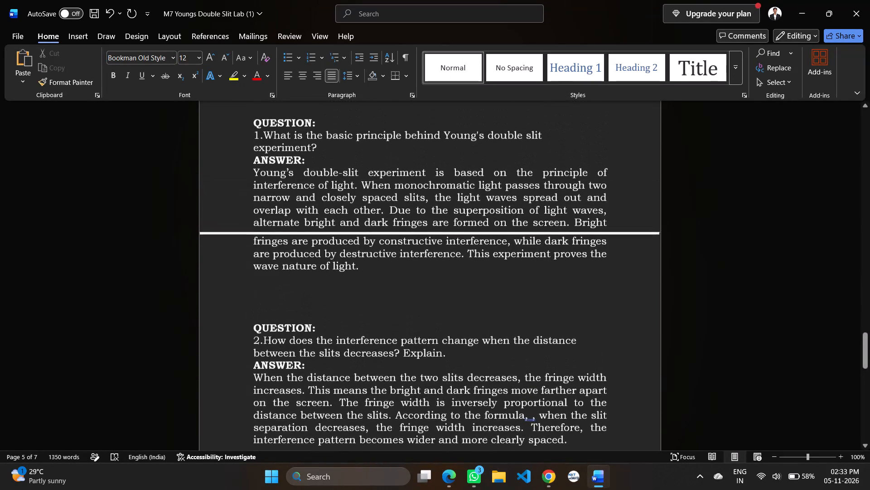
{"action": "scroll", "coordinate": [562, 371], "scroll_direction": "up", "scroll_amount": 6}
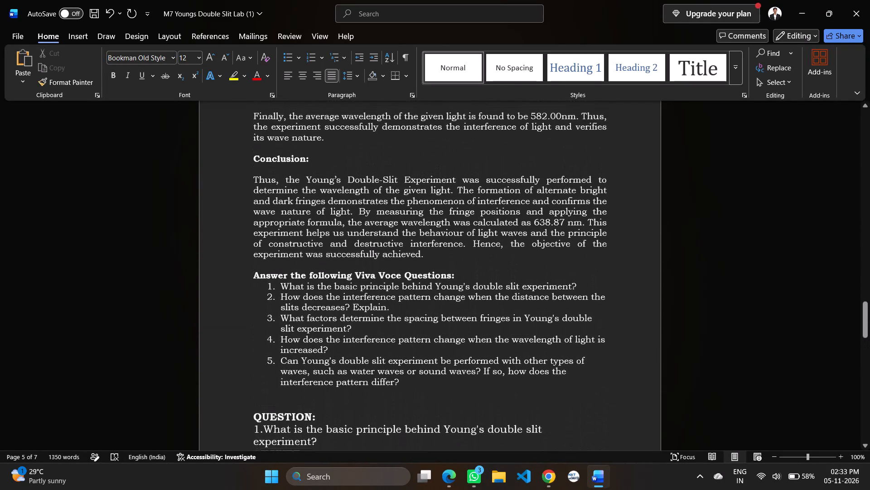
{"action": "scroll", "coordinate": [562, 371], "scroll_direction": "up", "scroll_amount": 1}
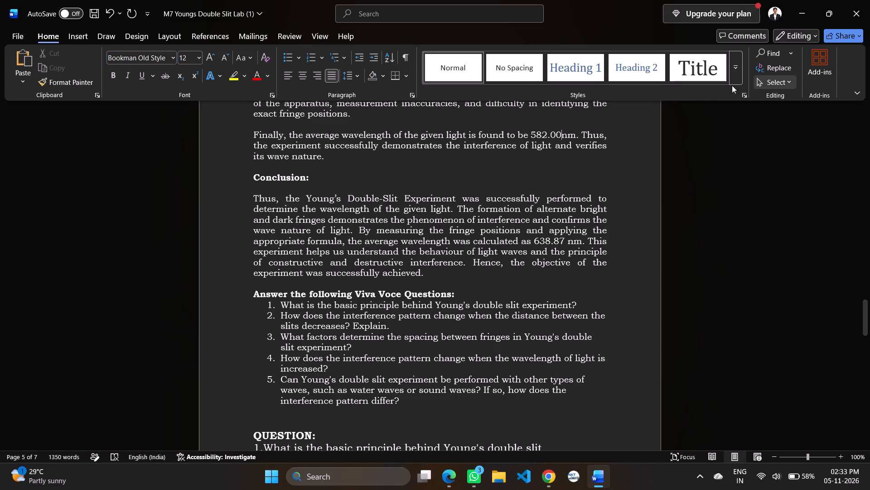
Set the average wavelength stated in the Conclusion paragraph to 582.00nm.
{"action": "left_click", "coordinate": [563, 242]}
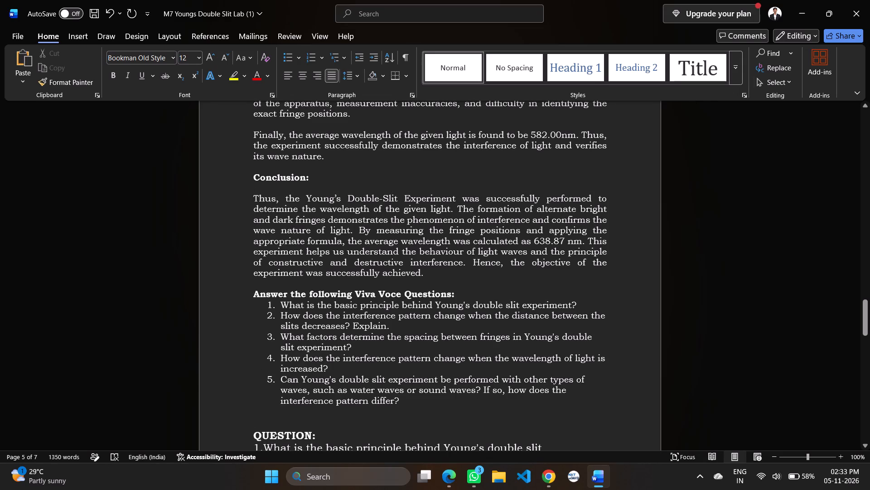
{"action": "key", "text": "Right"}
{"action": "key", "text": "BackSpace"}
{"action": "key", "text": "BackSpace"}
{"action": "key", "text": "BackSpace"}
{"action": "key", "text": "BackSpace"}
{"action": "key", "text": "BackSpace"}
{"action": "key", "text": "BackSpace"}
{"action": "key", "text": "BackSpace"}
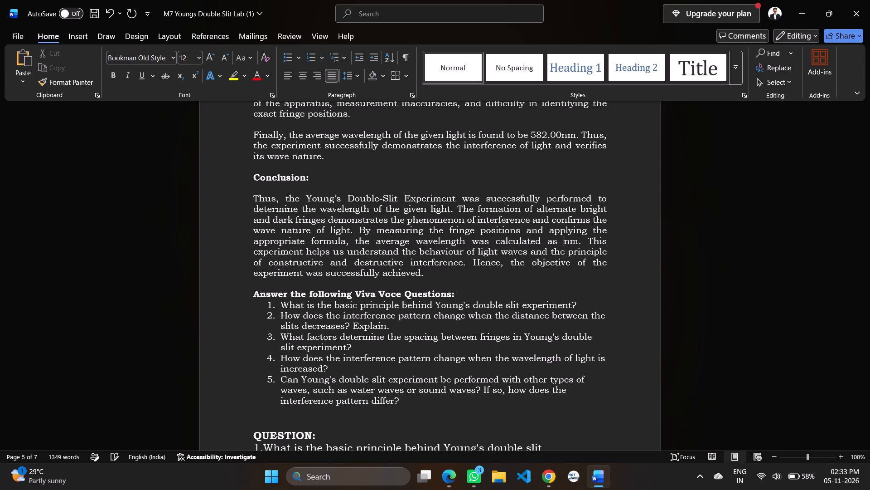
{"action": "type", "text": "582.00"}
{"action": "scroll", "coordinate": [563, 242], "scroll_direction": "up", "scroll_amount": 7}
{"action": "scroll", "coordinate": [563, 242], "scroll_direction": "down", "scroll_amount": 4}
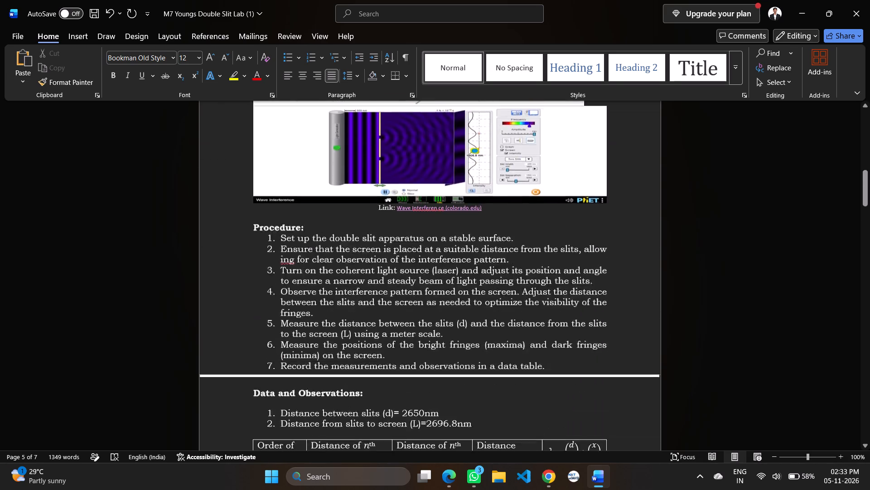
Check the corrected slit distances, the fringe table and the three wavelength calculations in the Data and Formula sections.
{"action": "scroll", "coordinate": [563, 242], "scroll_direction": "down", "scroll_amount": 1}
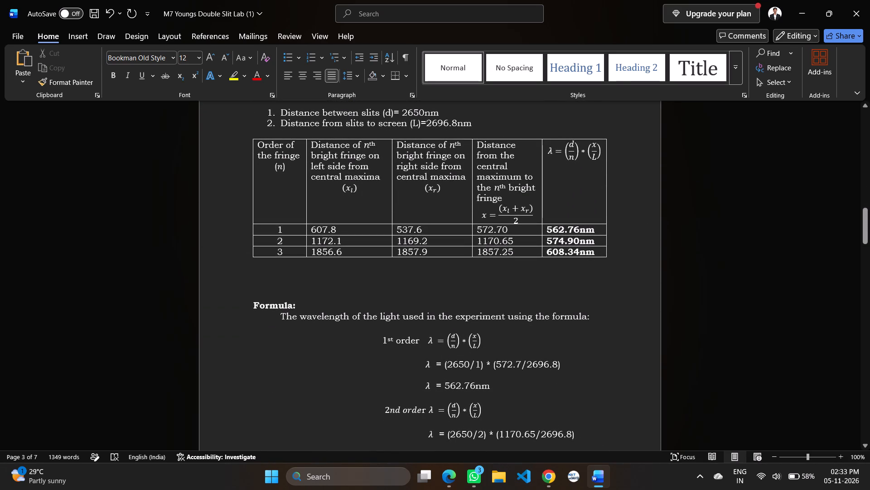
{"action": "scroll", "coordinate": [563, 242], "scroll_direction": "down", "scroll_amount": 3}
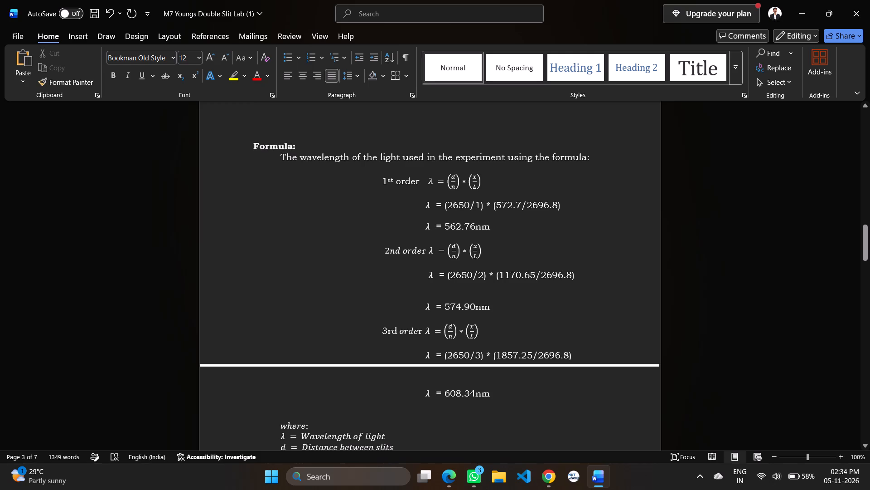
{"action": "scroll", "coordinate": [563, 242], "scroll_direction": "up", "scroll_amount": 3}
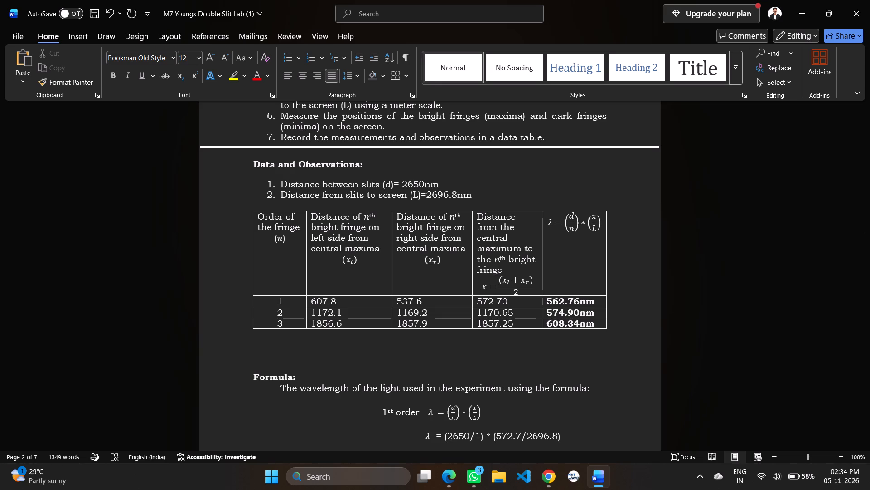
{"action": "scroll", "coordinate": [563, 242], "scroll_direction": "down", "scroll_amount": 2}
{"action": "scroll", "coordinate": [563, 242], "scroll_direction": "right", "scroll_amount": 1}
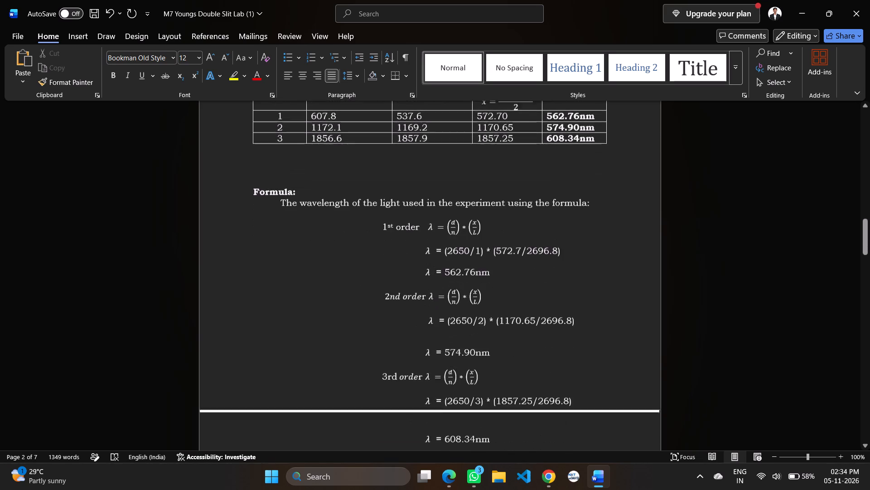
{"action": "scroll", "coordinate": [563, 242], "scroll_direction": "right", "scroll_amount": 2}
{"action": "scroll", "coordinate": [563, 242], "scroll_direction": "up", "scroll_amount": 1}
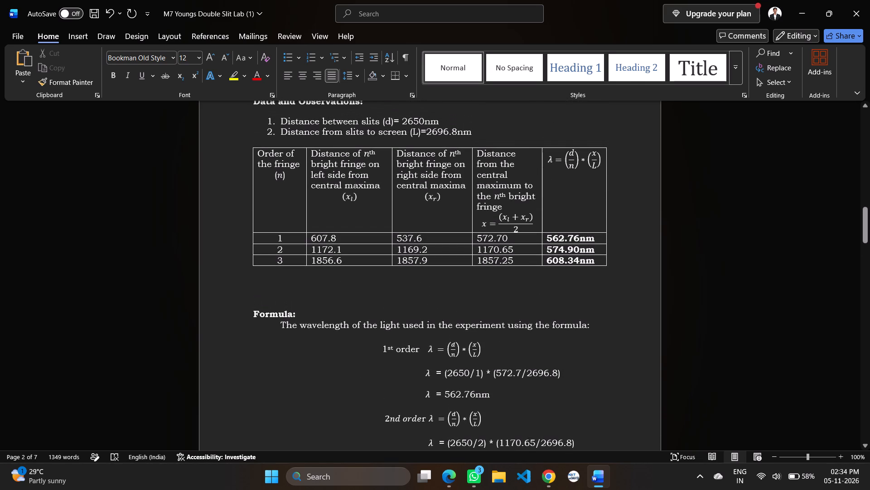
{"action": "scroll", "coordinate": [563, 242], "scroll_direction": "up", "scroll_amount": 1}
{"action": "scroll", "coordinate": [563, 242], "scroll_direction": "down", "scroll_amount": 1}
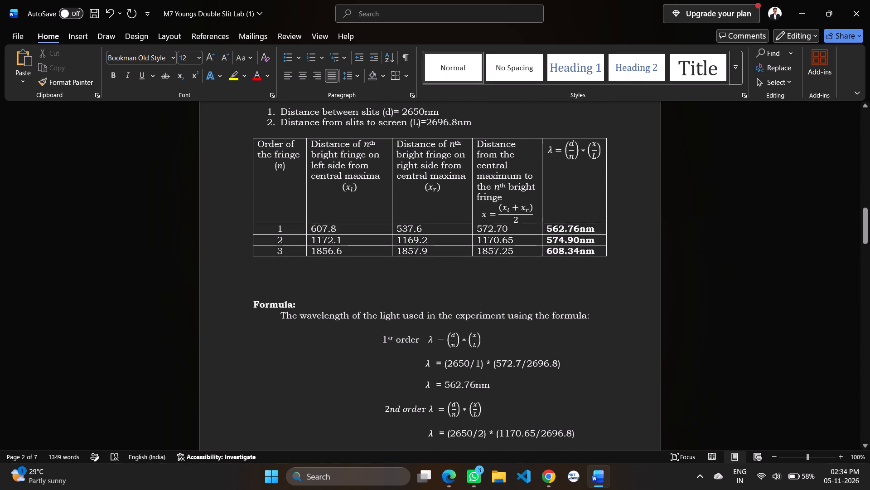
{"action": "scroll", "coordinate": [563, 242], "scroll_direction": "down", "scroll_amount": 1}
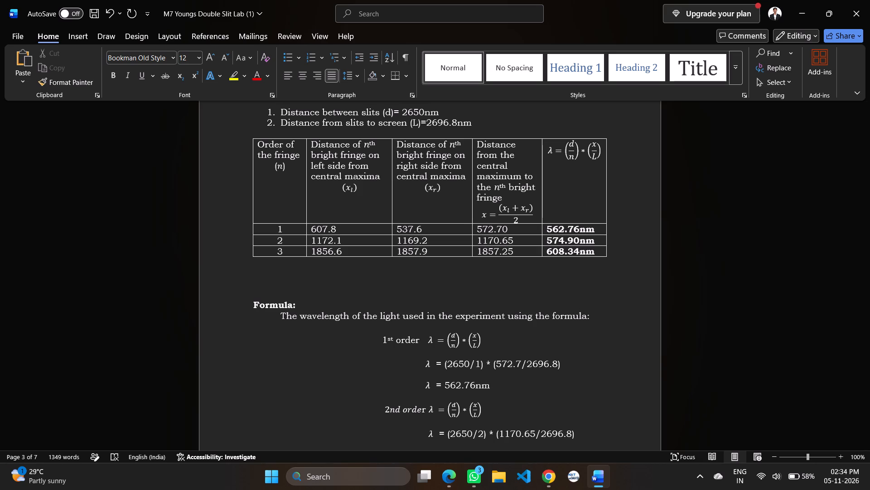
{"action": "left_click", "coordinate": [90, 452]}
{"action": "scroll", "coordinate": [90, 452], "scroll_direction": "down", "scroll_amount": 2}
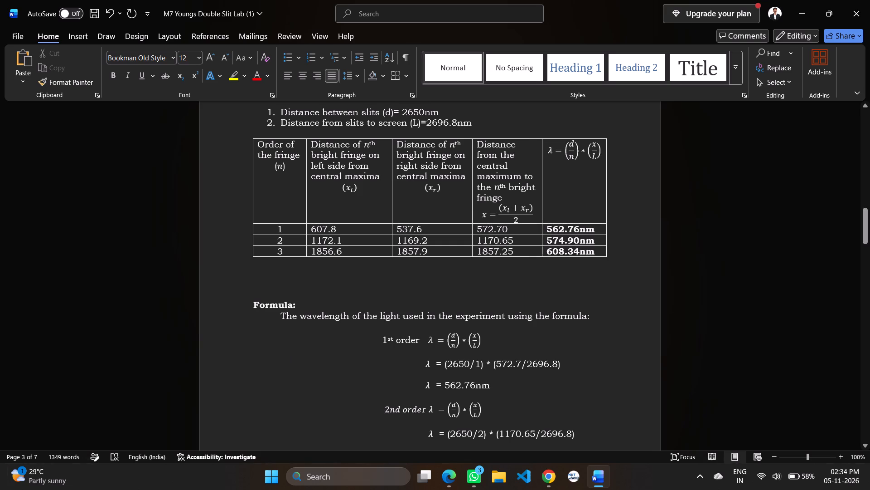
Look over the Result, Discussion and question sections, and return to the student details on the first page.
{"action": "left_click", "coordinate": [458, 277]}
{"action": "scroll", "coordinate": [458, 277], "scroll_direction": "down", "scroll_amount": 3}
{"action": "right_click", "coordinate": [458, 277]}
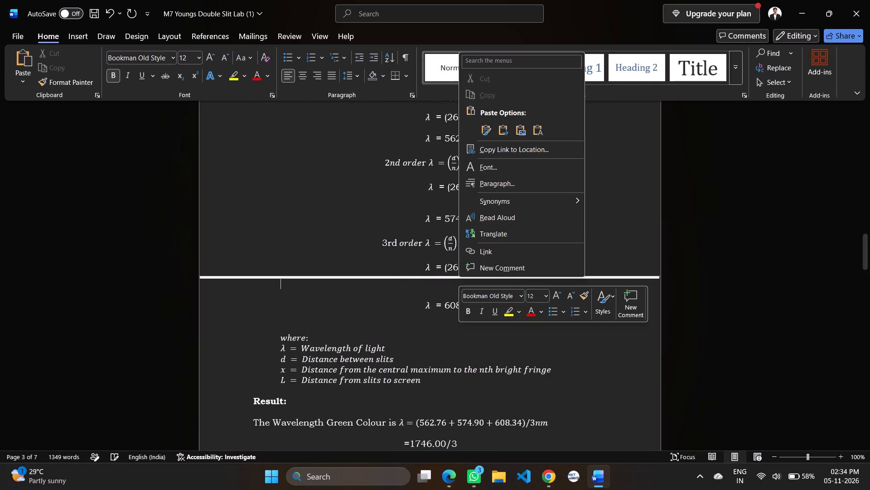
{"action": "left_click", "coordinate": [394, 238]}
{"action": "scroll", "coordinate": [394, 238], "scroll_direction": "down", "scroll_amount": 4}
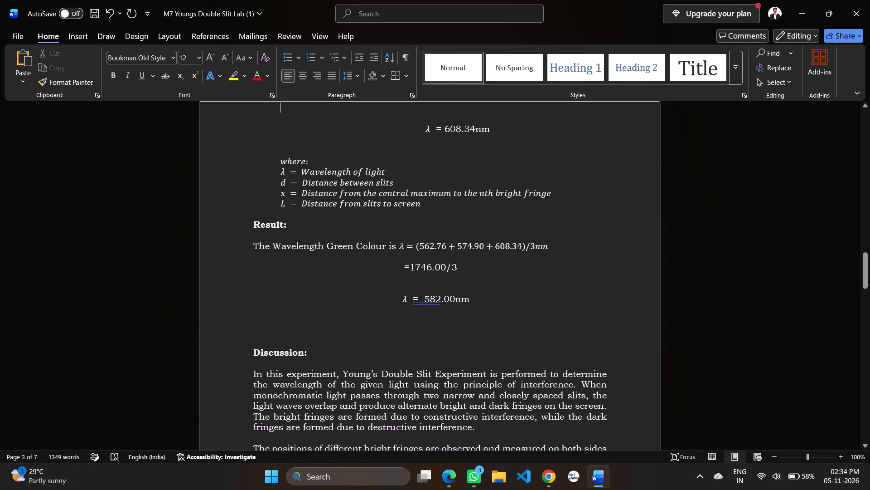
{"action": "scroll", "coordinate": [394, 238], "scroll_direction": "down", "scroll_amount": 7}
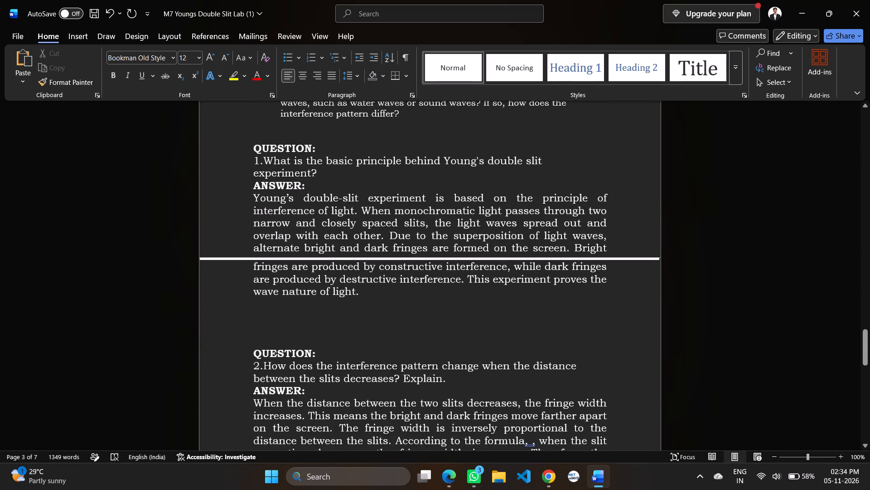
{"action": "scroll", "coordinate": [394, 238], "scroll_direction": "down", "scroll_amount": 3}
{"action": "scroll", "coordinate": [394, 238], "scroll_direction": "up", "scroll_amount": 15}
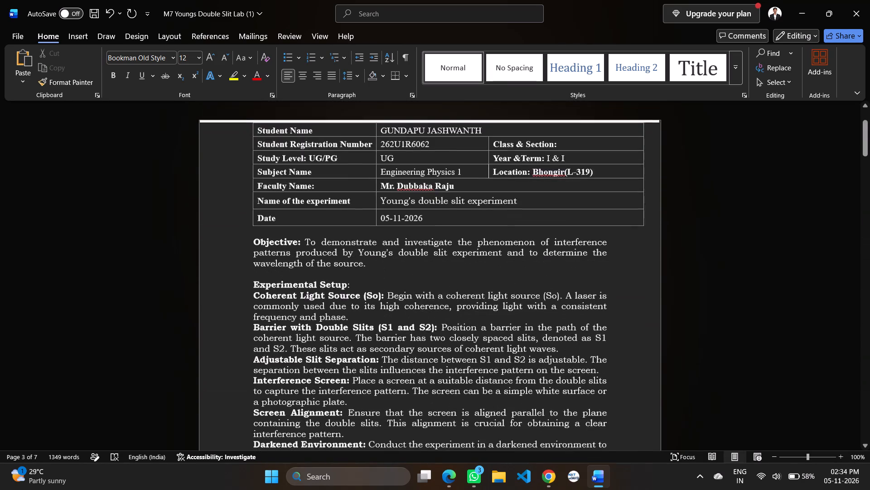
{"action": "scroll", "coordinate": [394, 238], "scroll_direction": "up", "scroll_amount": 7}
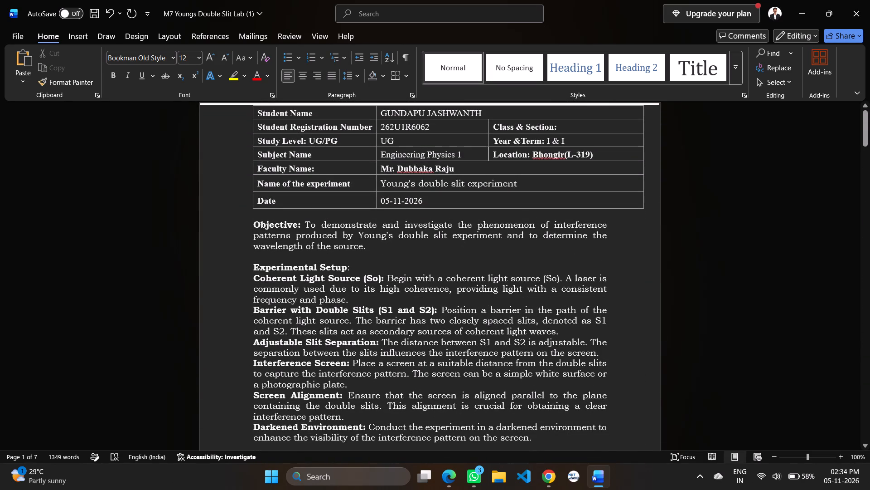
Save the corrected double slit report.
{"action": "key", "text": "ctrl+s"}
Print all pages of the report with Microsoft Print to PDF, saving it in the PHYSICS folder as PHY LAB 7.
{"action": "key", "text": "ctrl+p"}
{"action": "left_click_drag", "start_coordinate": [394, 238], "coordinate": [120, 96]}
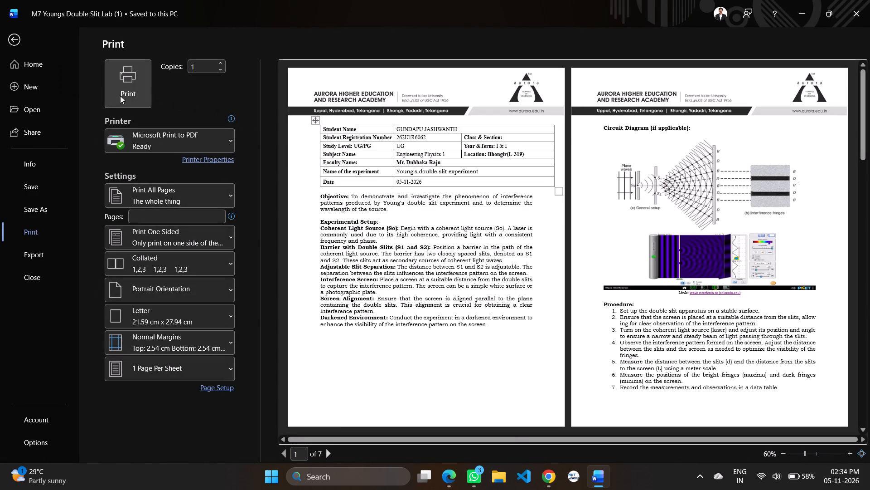
{"action": "left_click_drag", "start_coordinate": [120, 96], "coordinate": [131, 98]}
{"action": "left_click", "coordinate": [131, 98]}
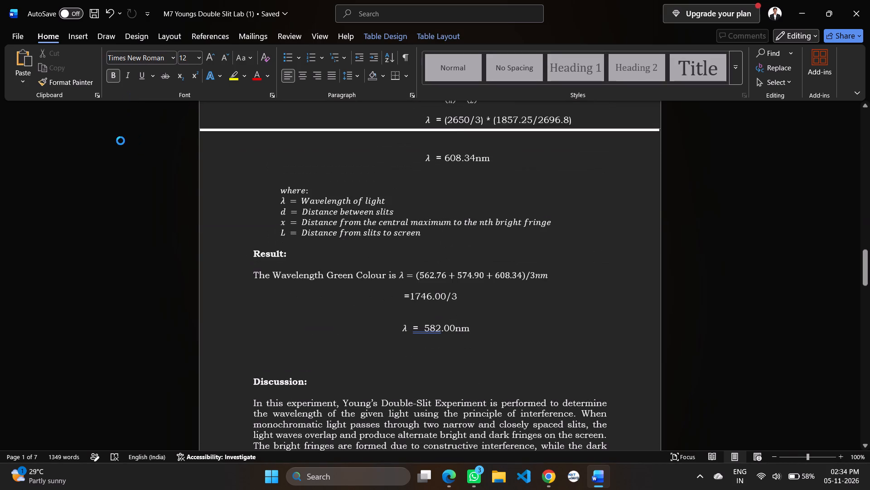
{"action": "scroll", "coordinate": [81, 145], "scroll_direction": "down", "scroll_amount": 1}
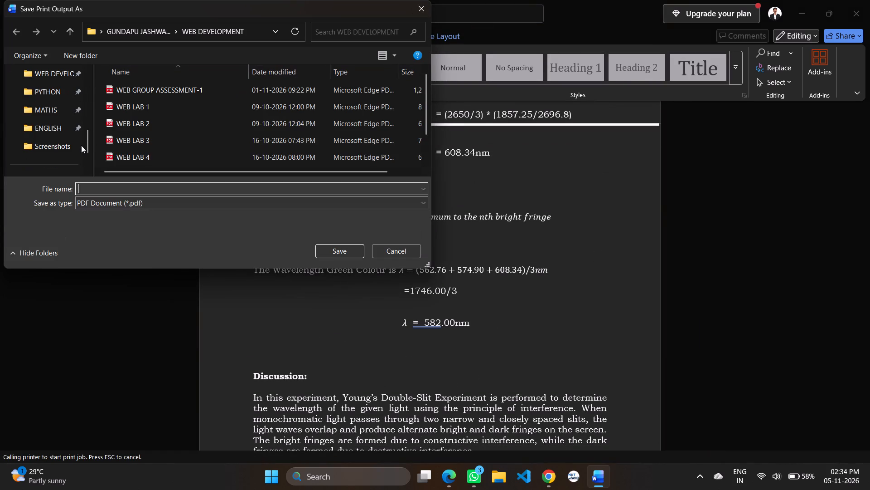
{"action": "scroll", "coordinate": [58, 92], "scroll_direction": "up", "scroll_amount": 1}
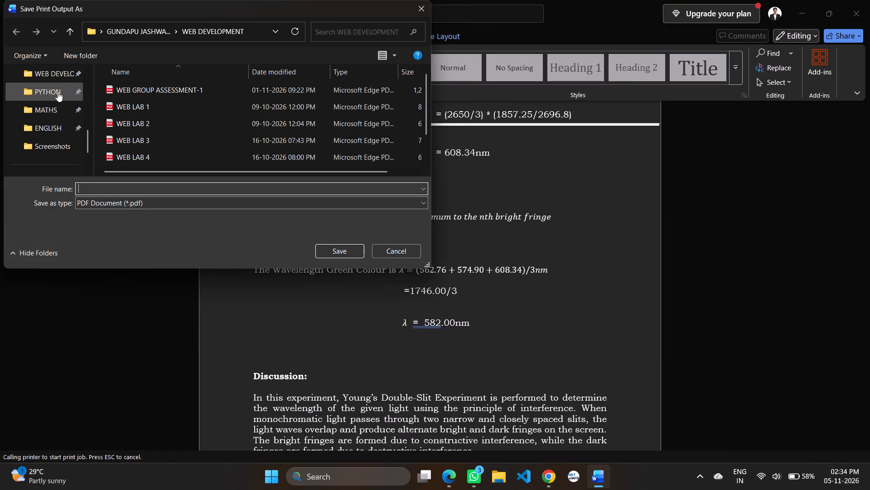
{"action": "scroll", "coordinate": [58, 92], "scroll_direction": "up", "scroll_amount": 1}
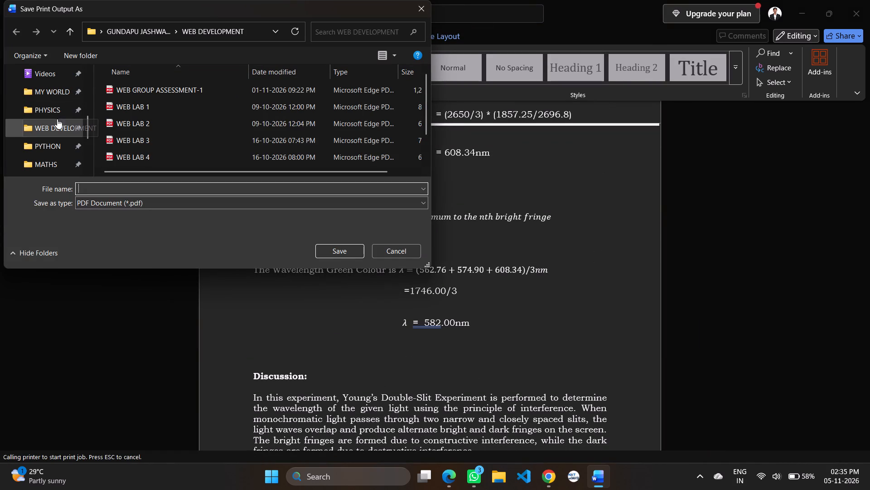
{"action": "left_click", "coordinate": [55, 108]}
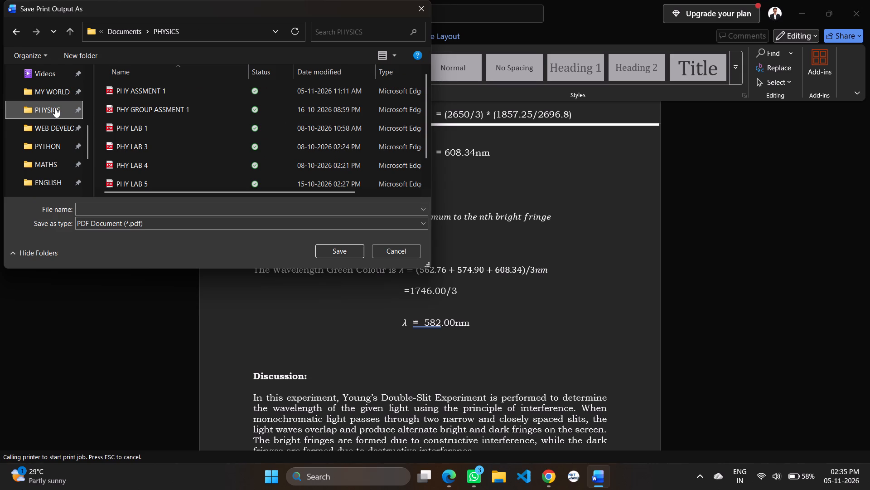
{"action": "left_click", "coordinate": [132, 206]}
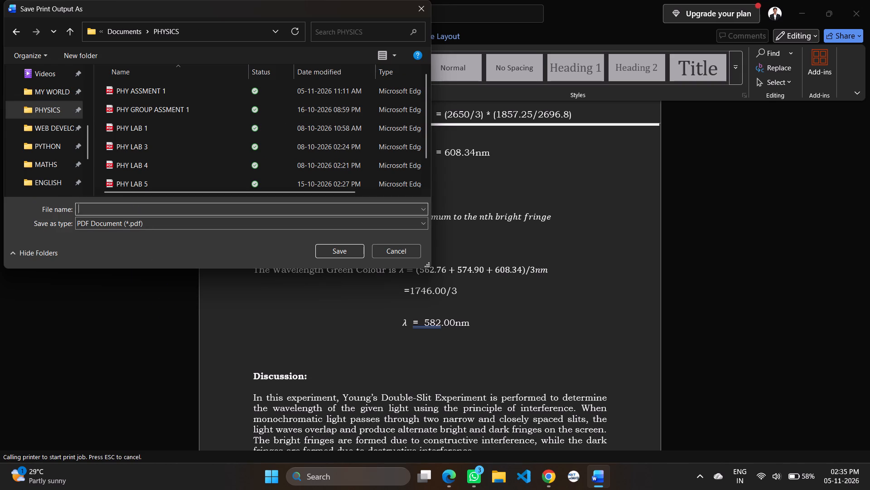
{"action": "type", "text": "PHY LAB"}
{"action": "key", "text": "space"}
{"action": "key", "text": "7"}
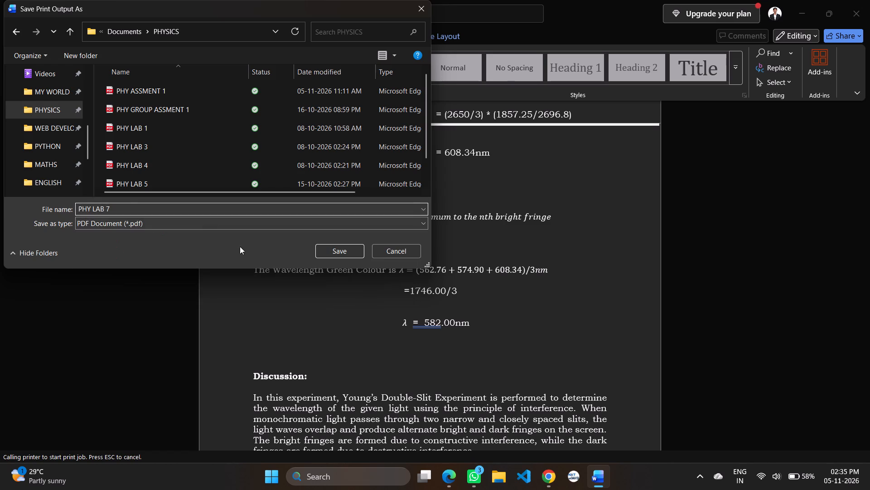
{"action": "left_click", "coordinate": [344, 248]}
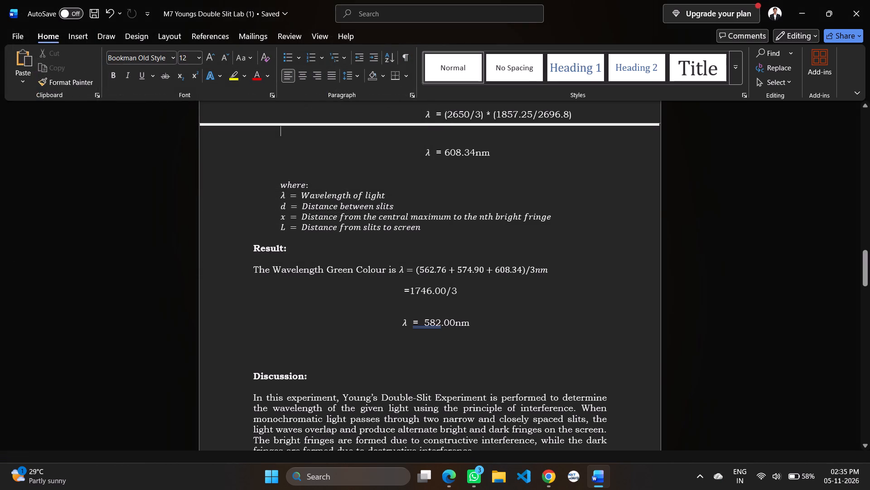
Close the report and the open Edge and Chrome windows to return to the desktop.
{"action": "left_click", "coordinate": [862, 4]}
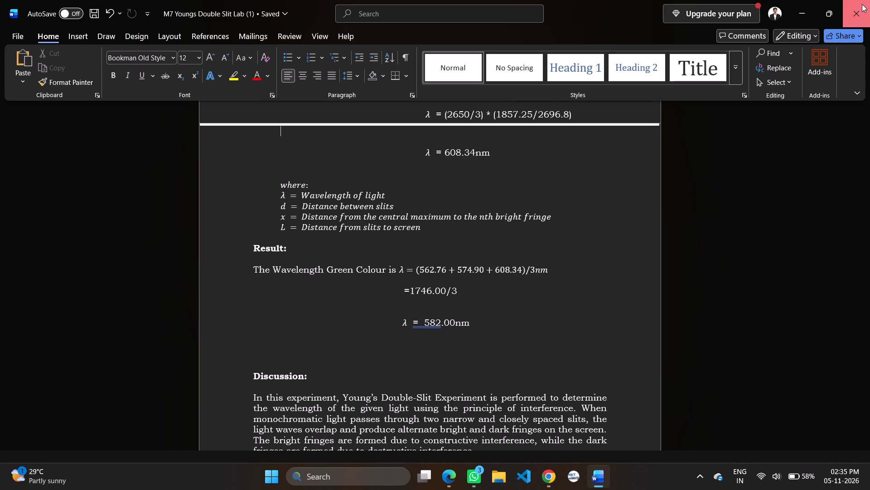
{"action": "left_click", "coordinate": [862, 4]}
{"action": "triple_click", "coordinate": [862, 4]}
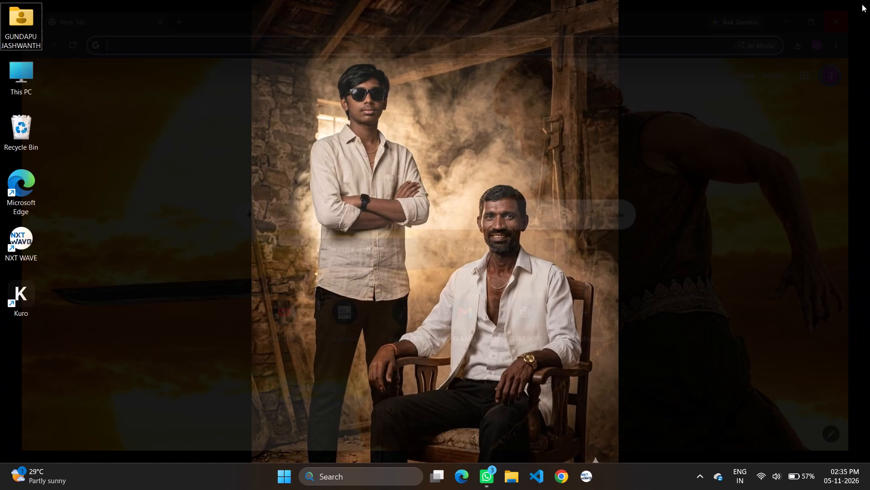
{"action": "left_click", "coordinate": [862, 4]}
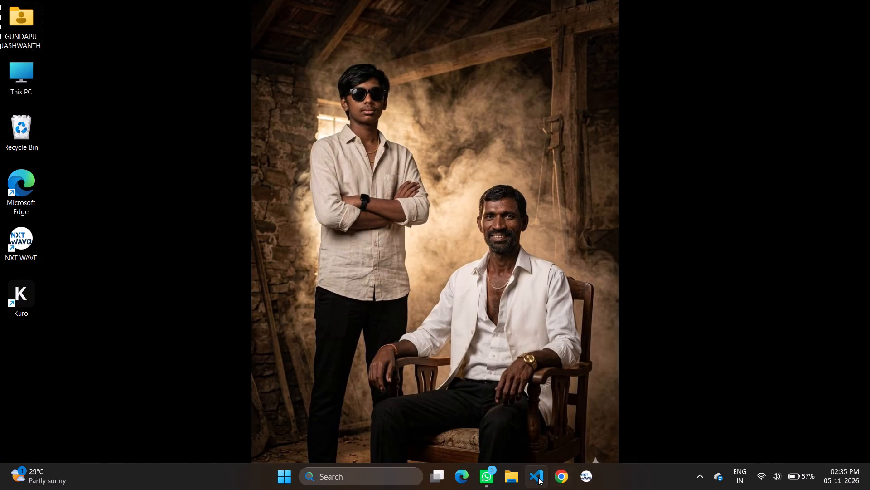
Switch to File Explorer and open the PHY ASSMENT 1 PDF from the PHYSICS folder.
{"action": "left_click", "coordinate": [512, 479]}
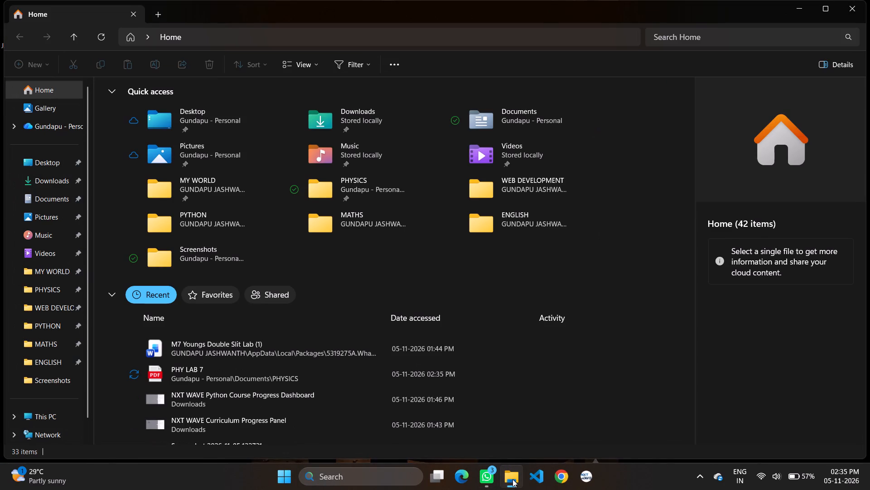
{"action": "left_click", "coordinate": [45, 289]}
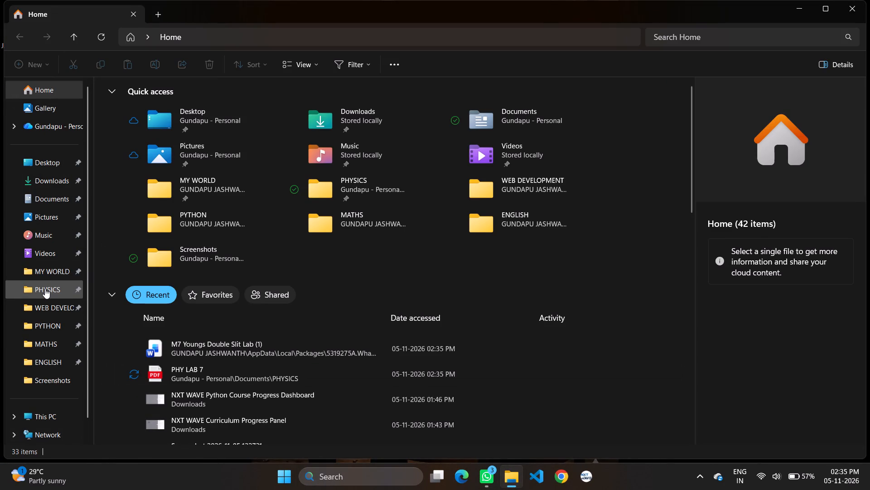
{"action": "left_click", "coordinate": [217, 225]}
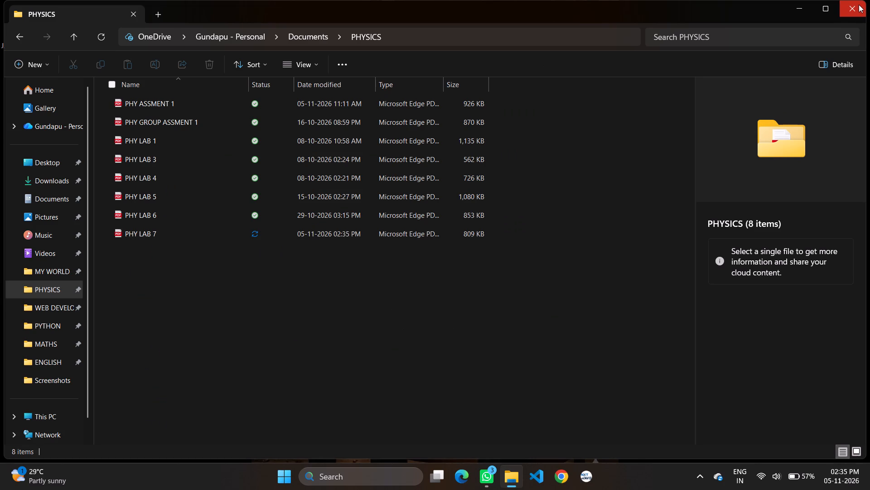
{"action": "double_click", "coordinate": [184, 104]}
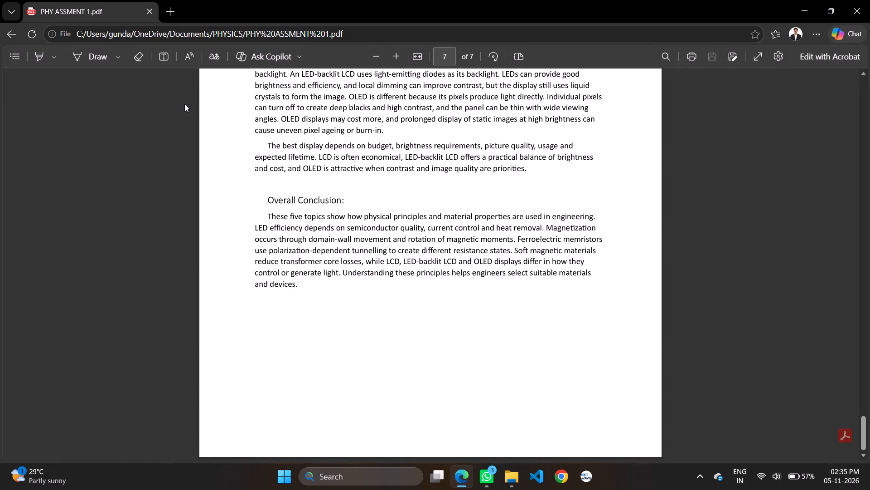